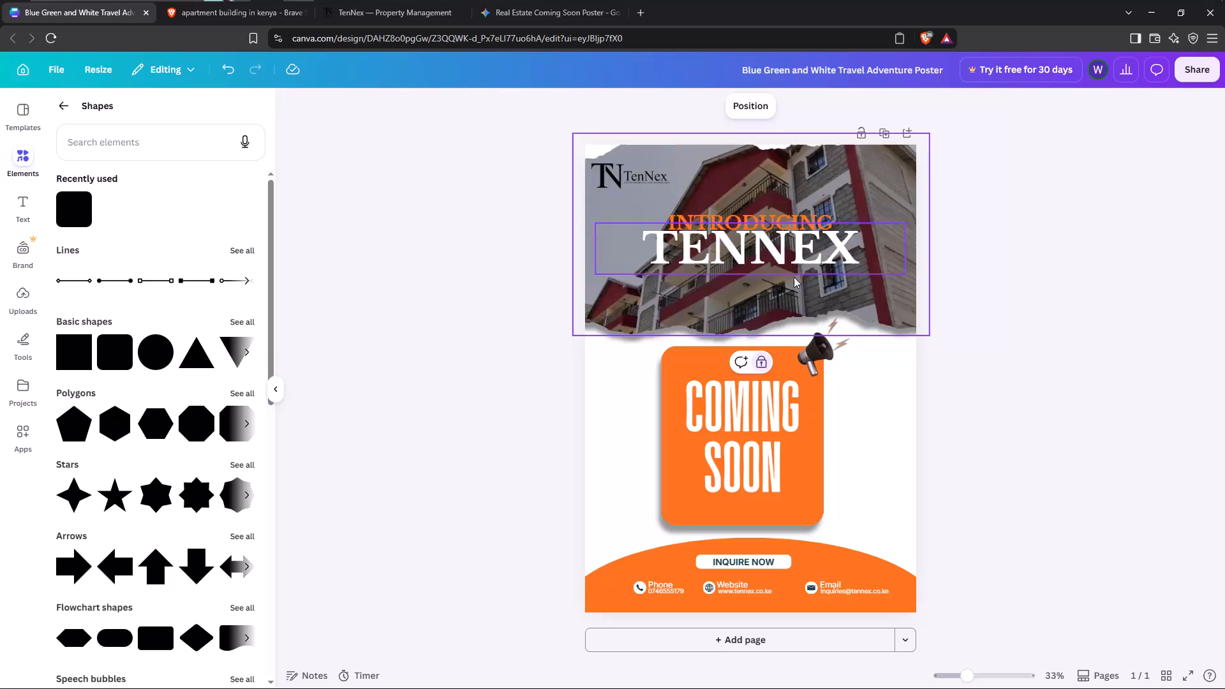
Delete the dark overlay and the apartment building photo with its frame from the top of the poster.
click(750, 287)
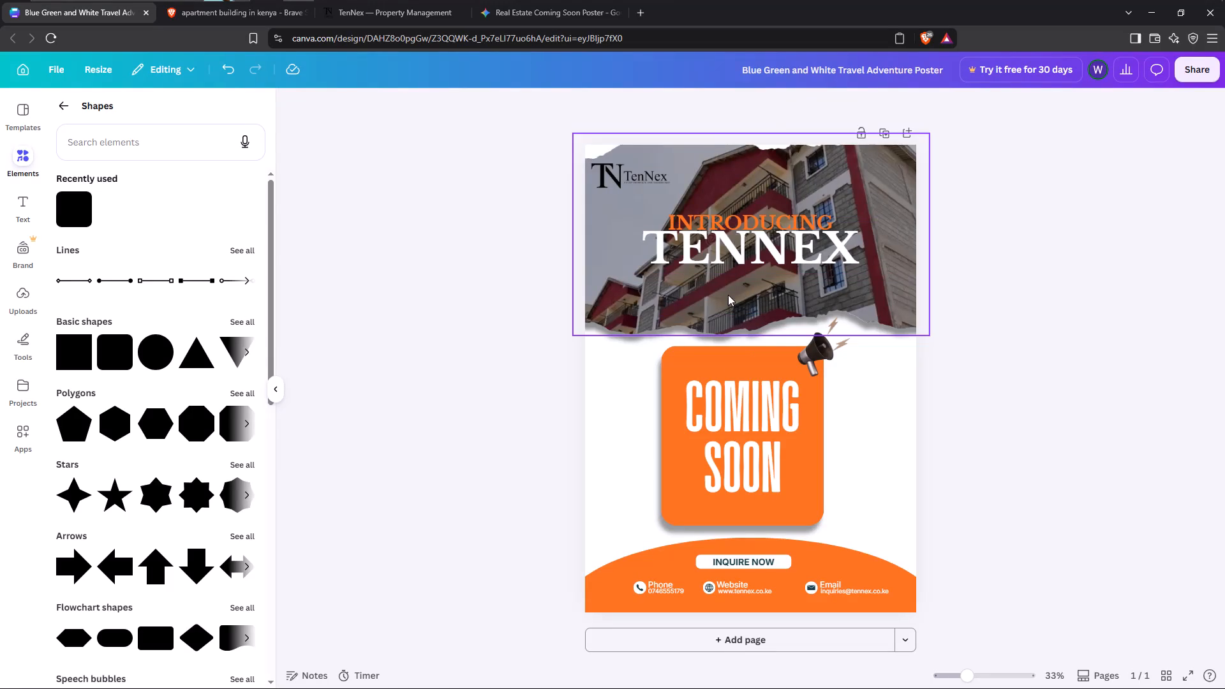
click(728, 295)
click(759, 362)
click(768, 360)
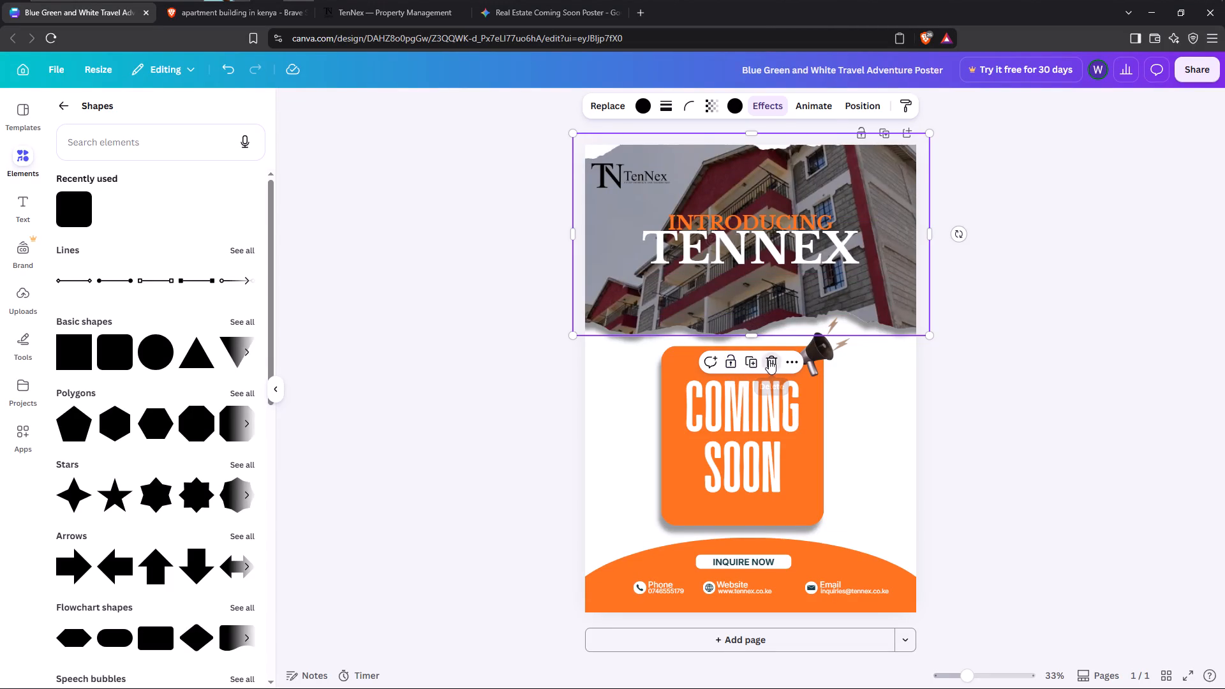
click(639, 285)
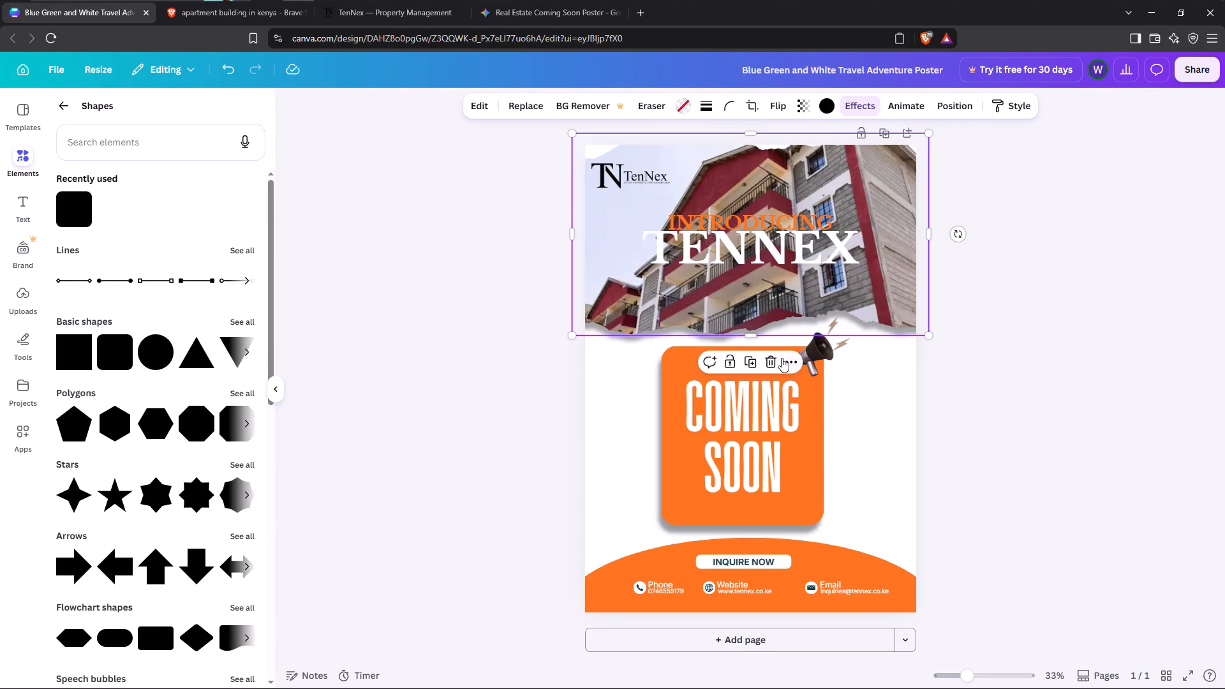
click(772, 356)
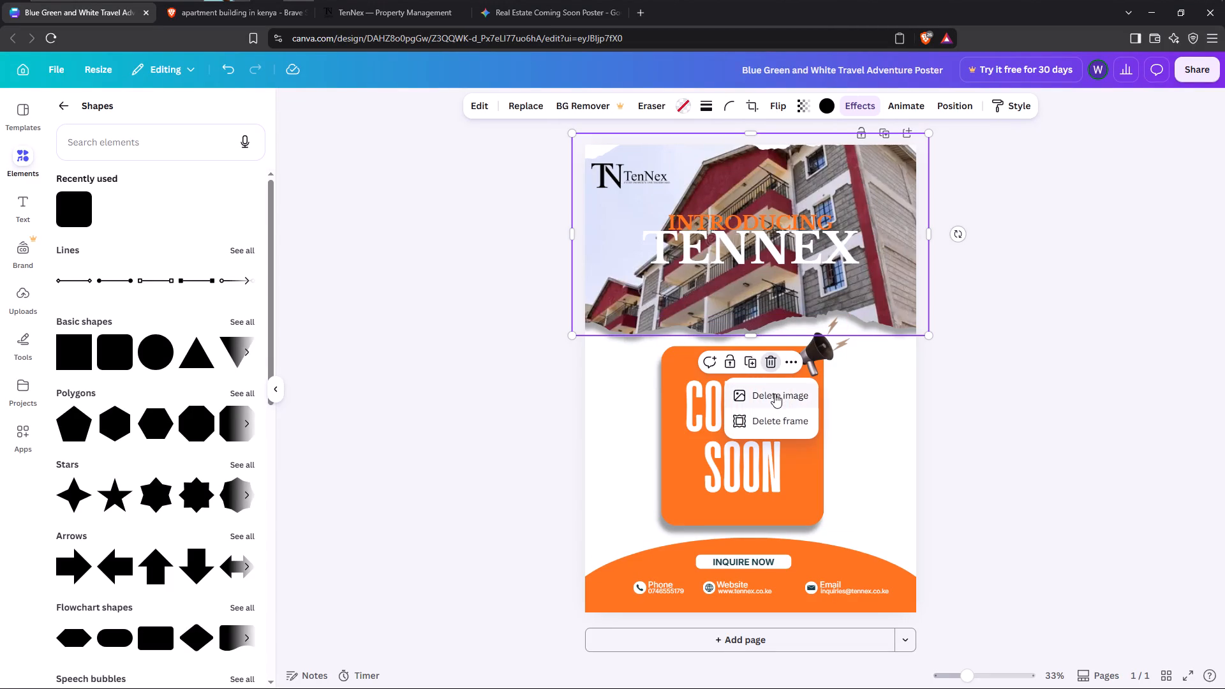
click(773, 417)
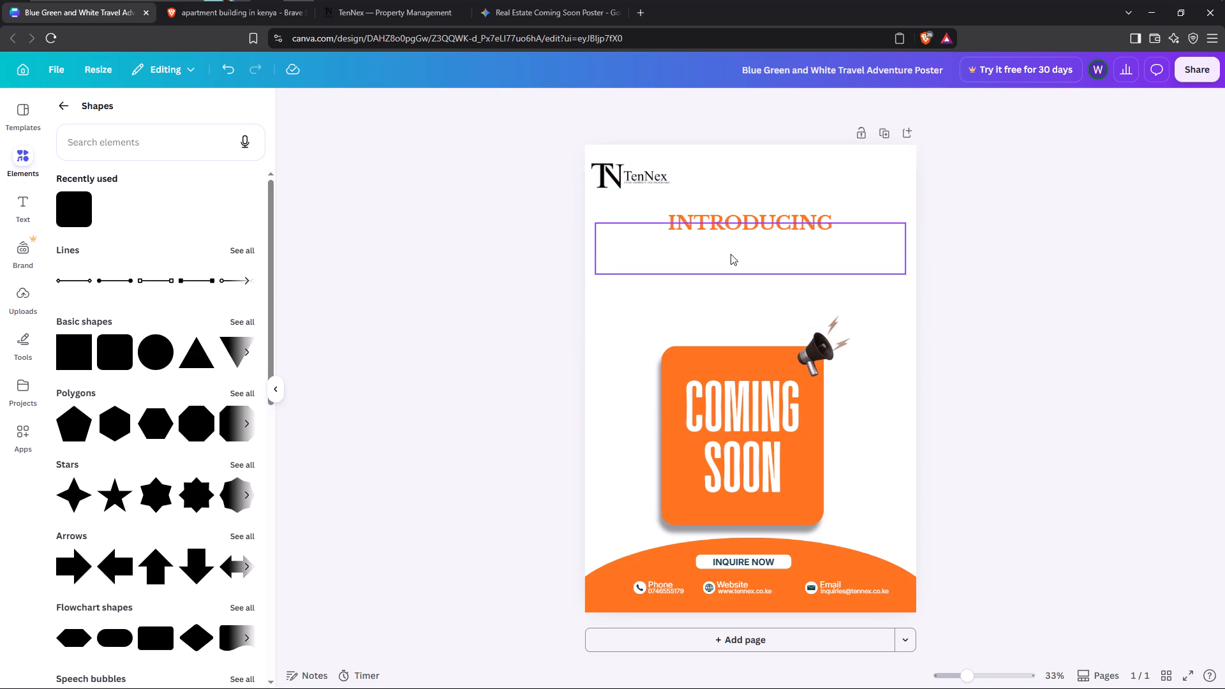
Change the white TENNEX heading's text colour to black.
click(731, 254)
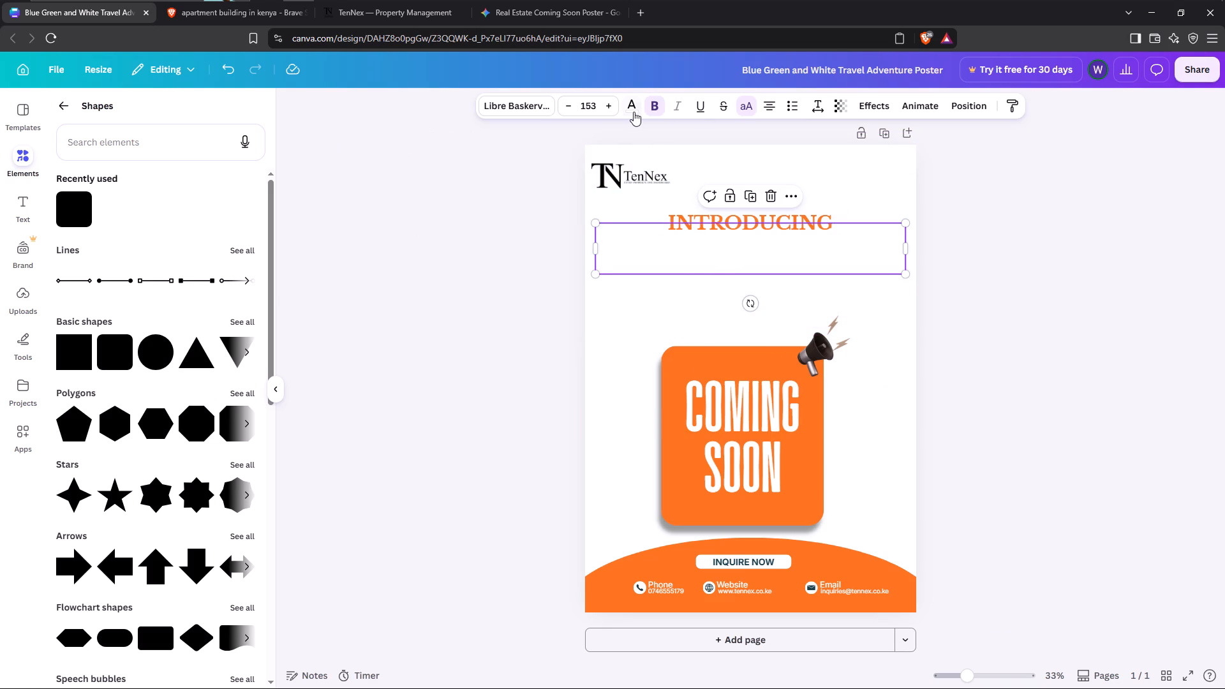
click(634, 112)
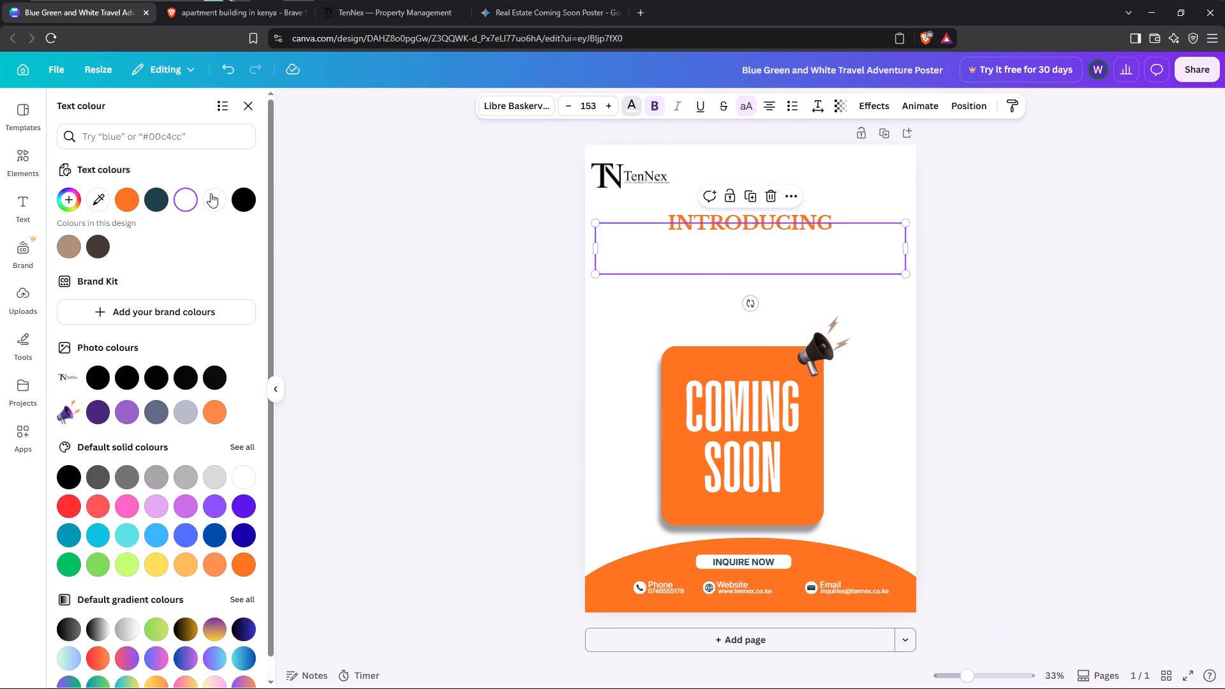
click(245, 205)
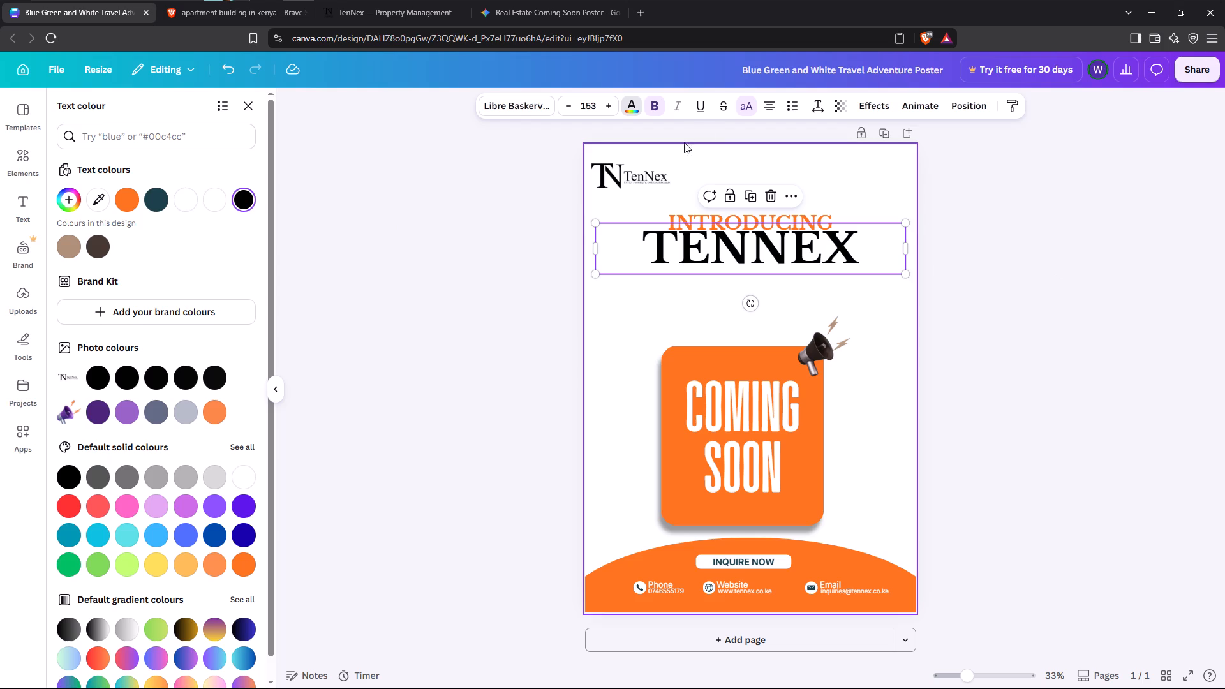
Move the TenNex logo slightly upward, closer to the poster's top edge.
click(635, 186)
click(635, 186)
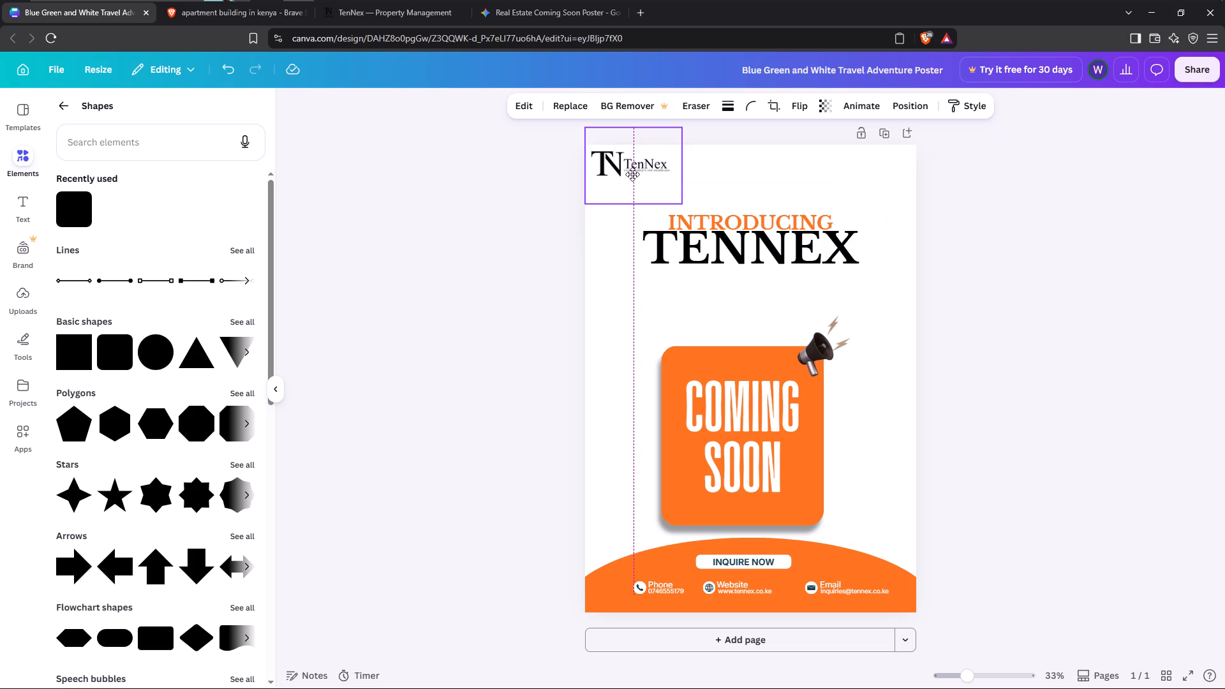
click(962, 203)
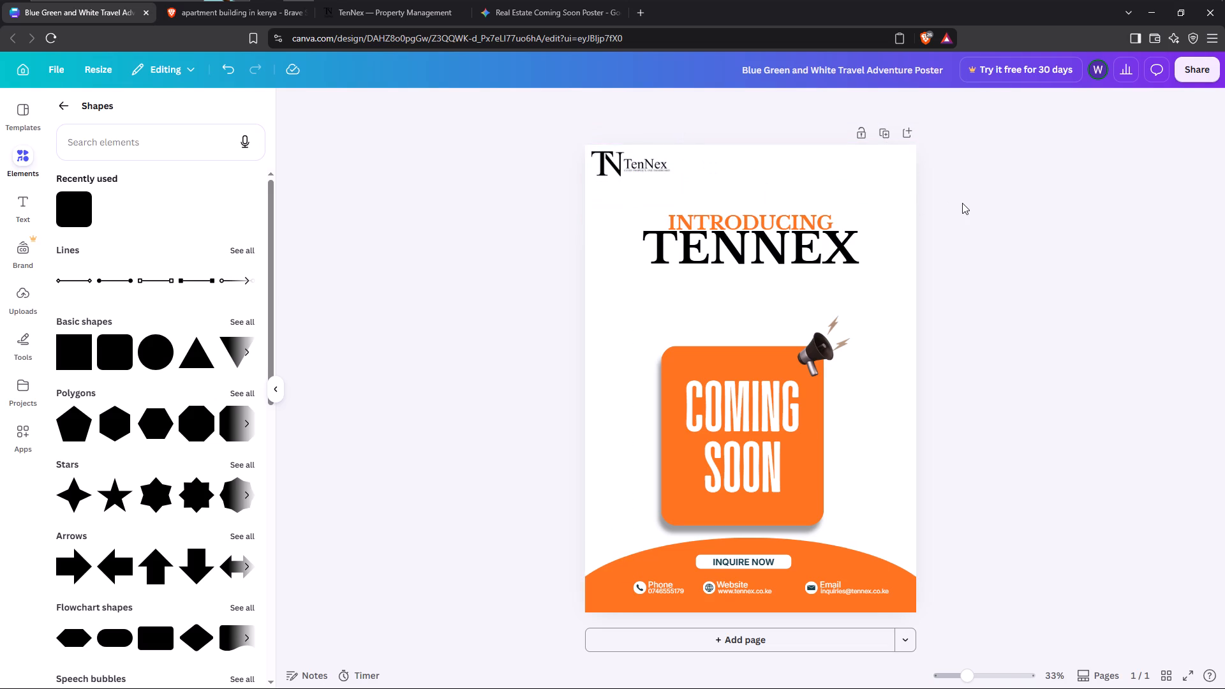
Reduce the TENNEX heading's font size to 150.
click(705, 228)
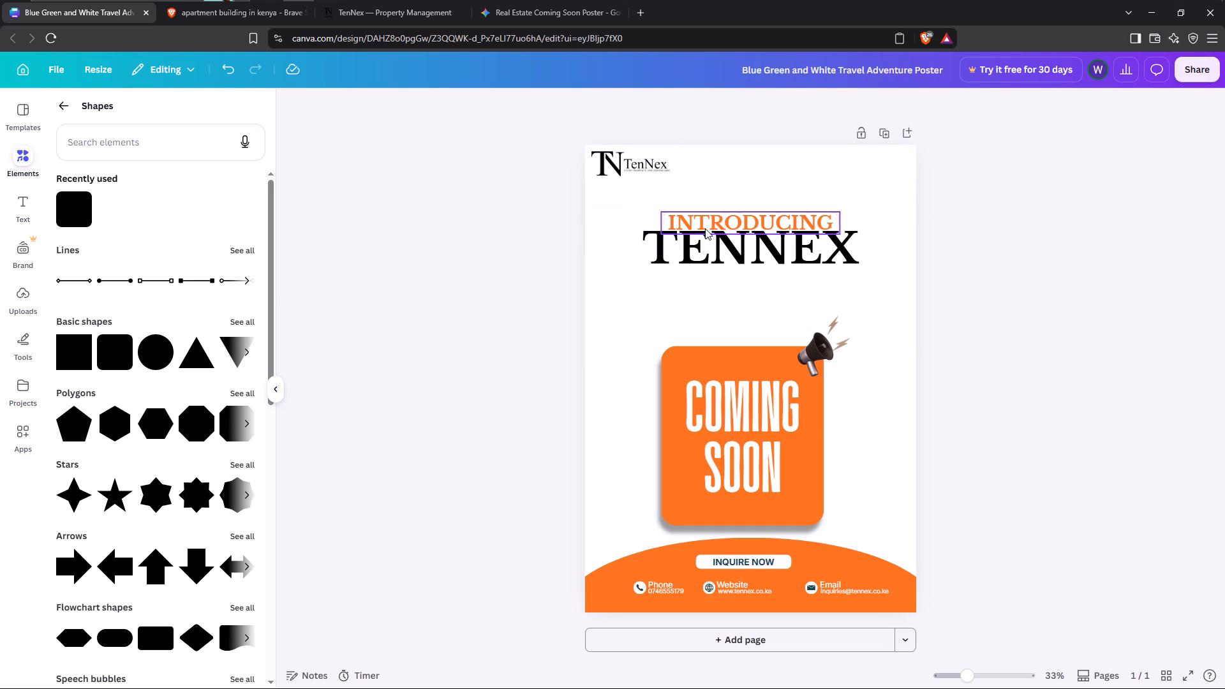
click(845, 262)
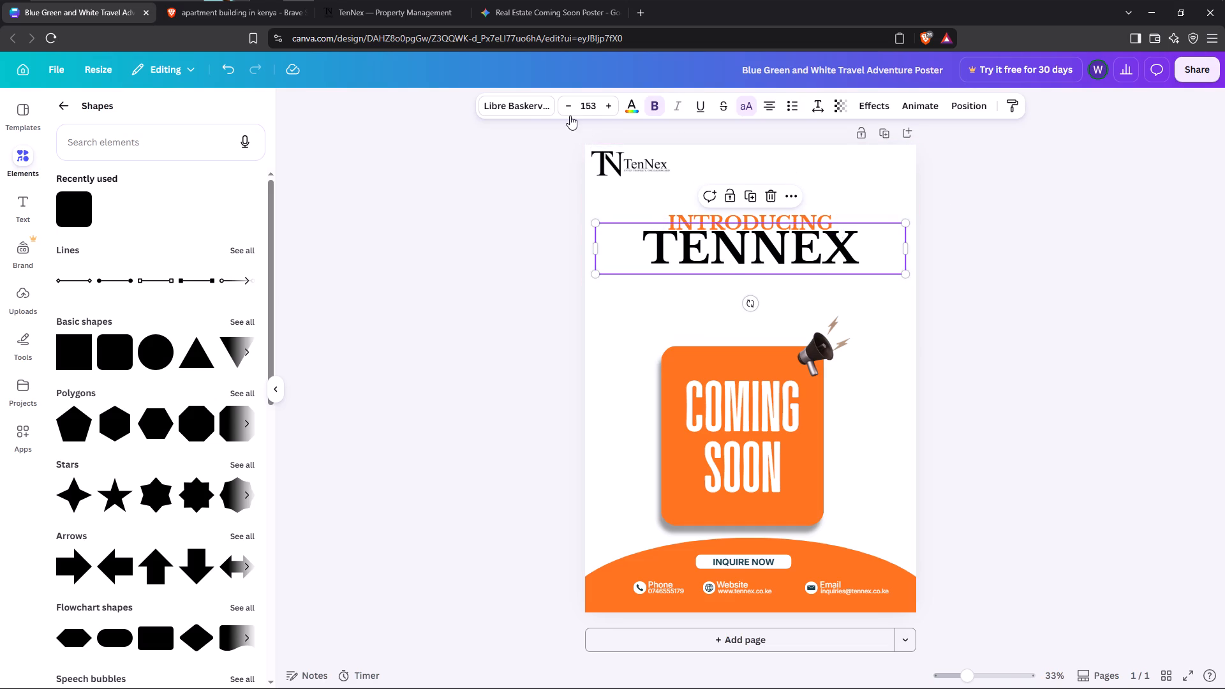
double_click(568, 112)
click(568, 112)
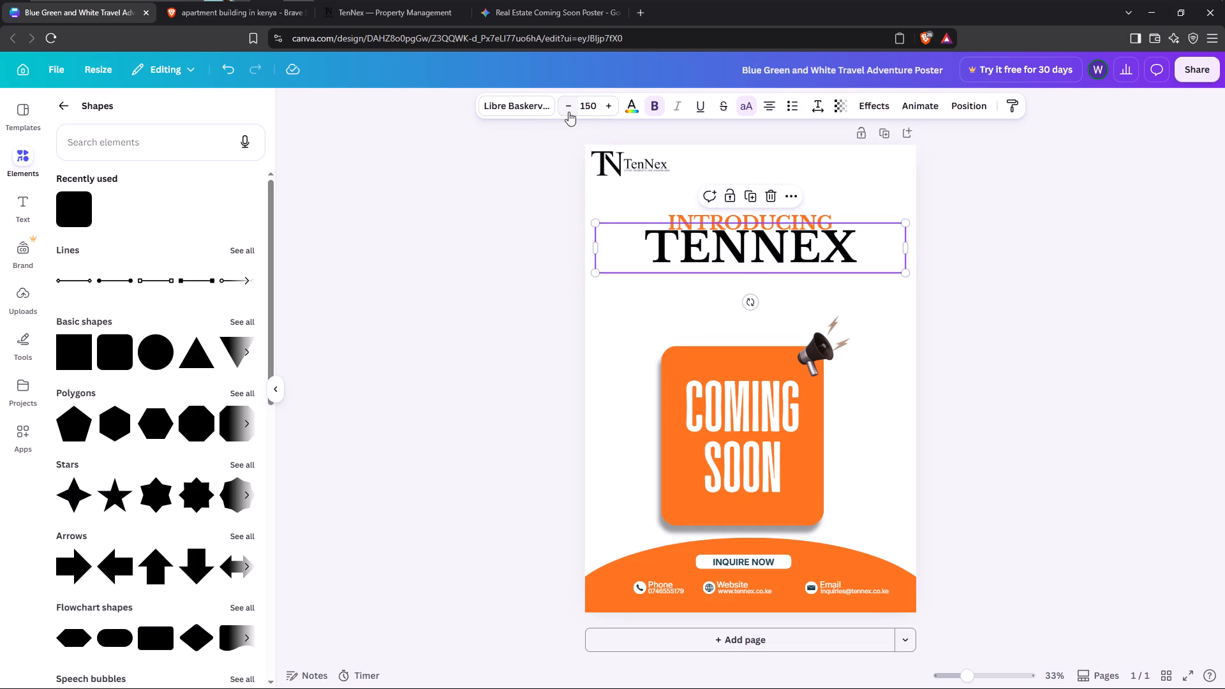
Set the font size of the orange INTRODUCING text to 65.
click(695, 219)
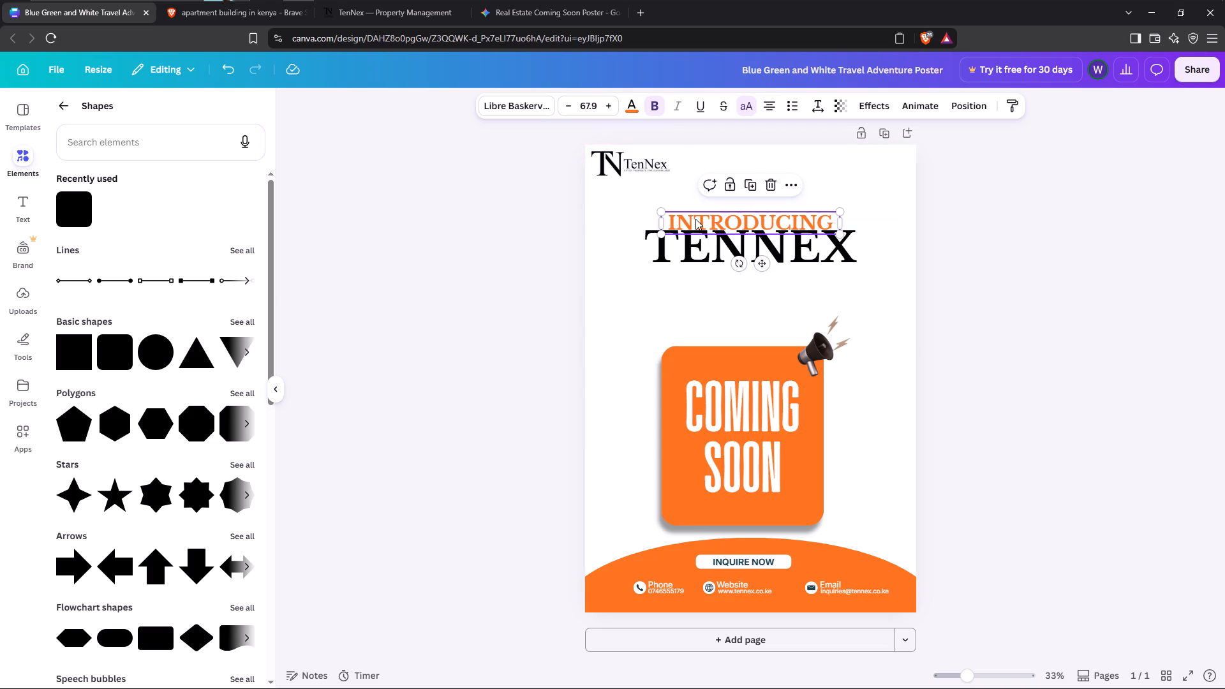
triple_click(570, 105)
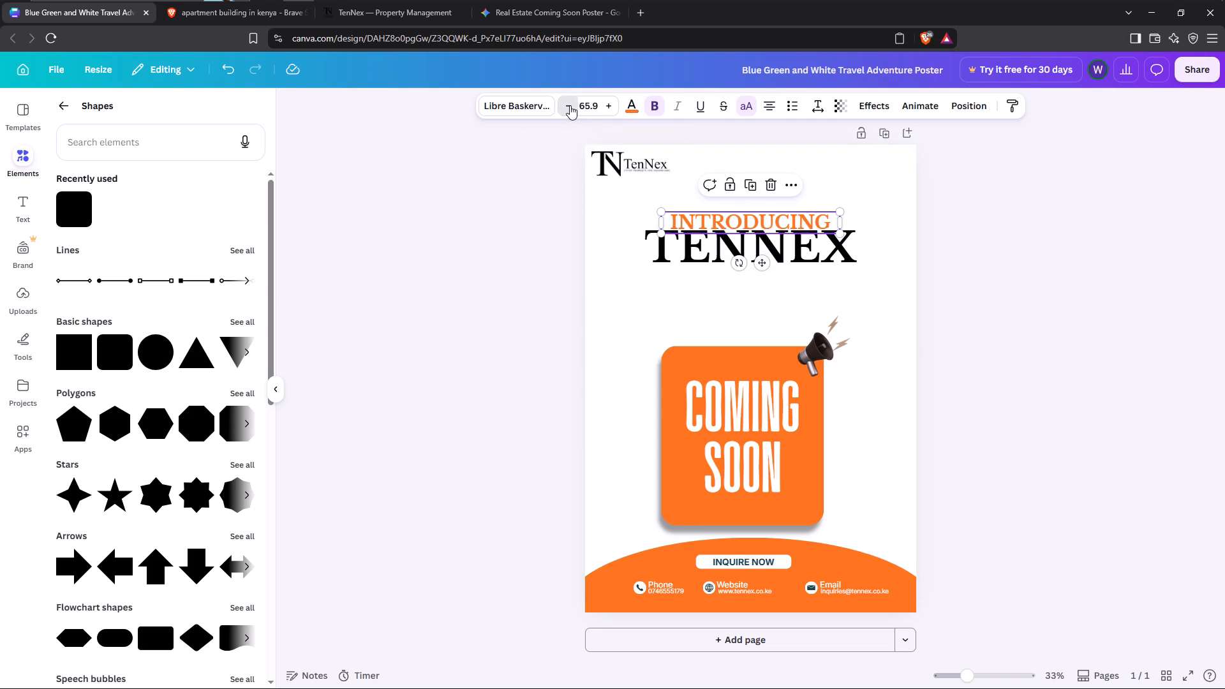
click(570, 105)
click(606, 103)
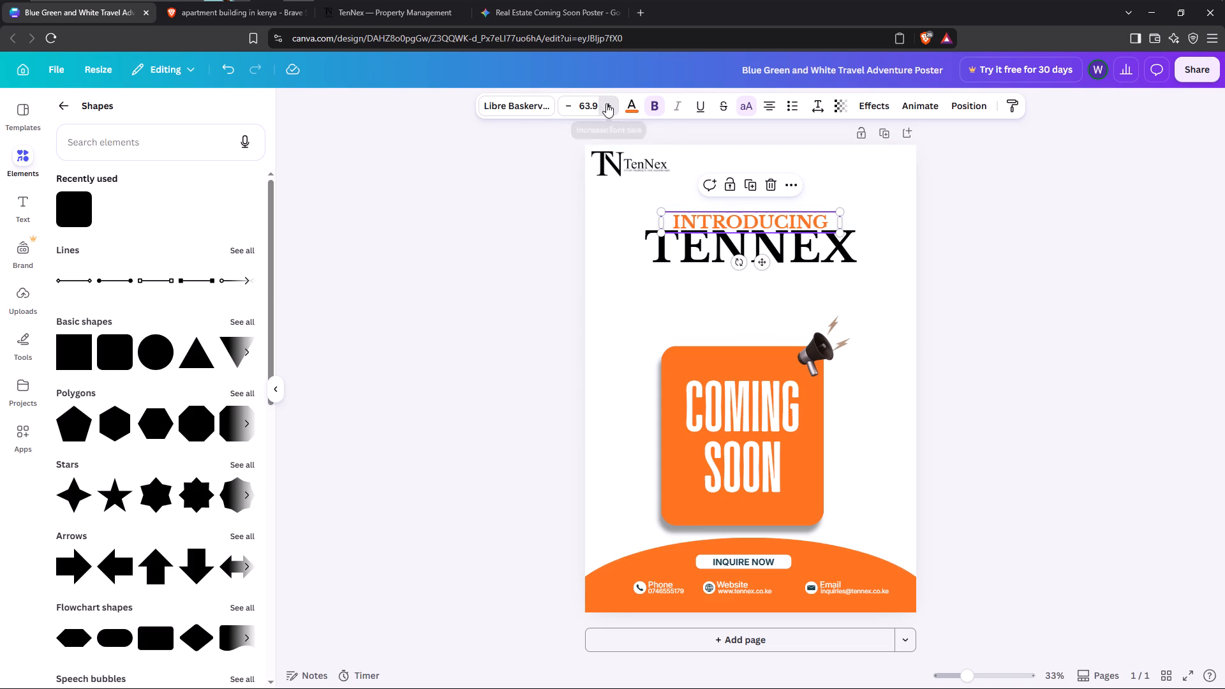
click(606, 103)
click(594, 107)
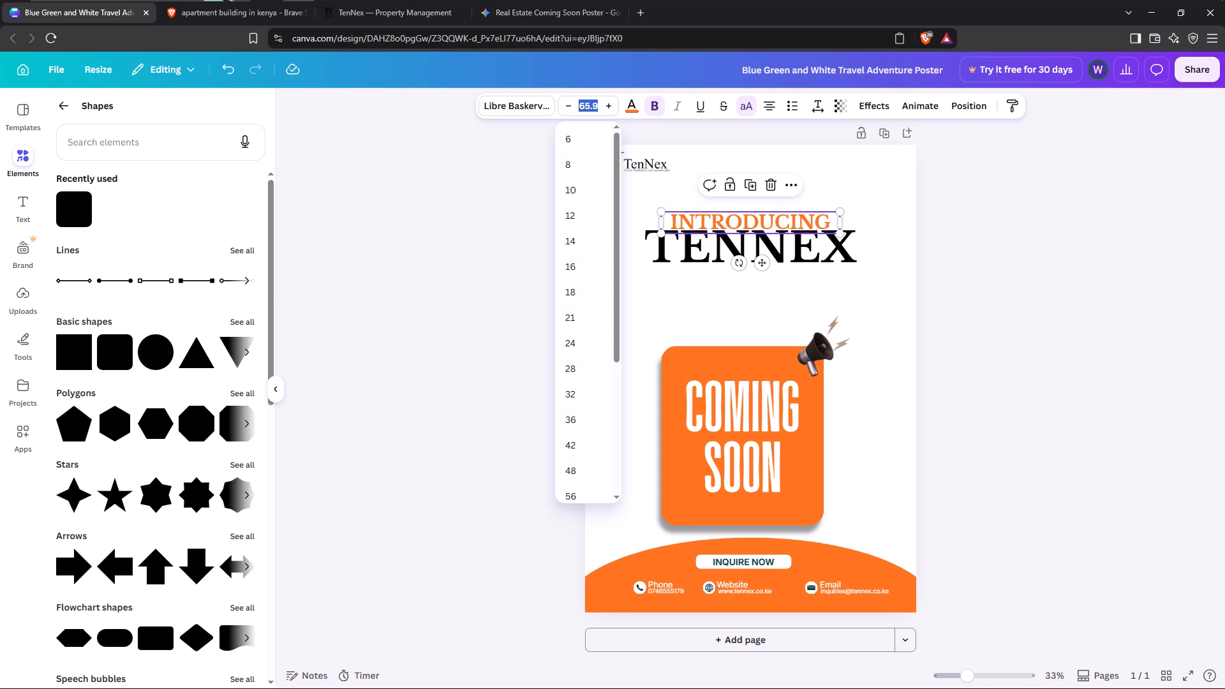
text(65)
click(482, 203)
click(882, 288)
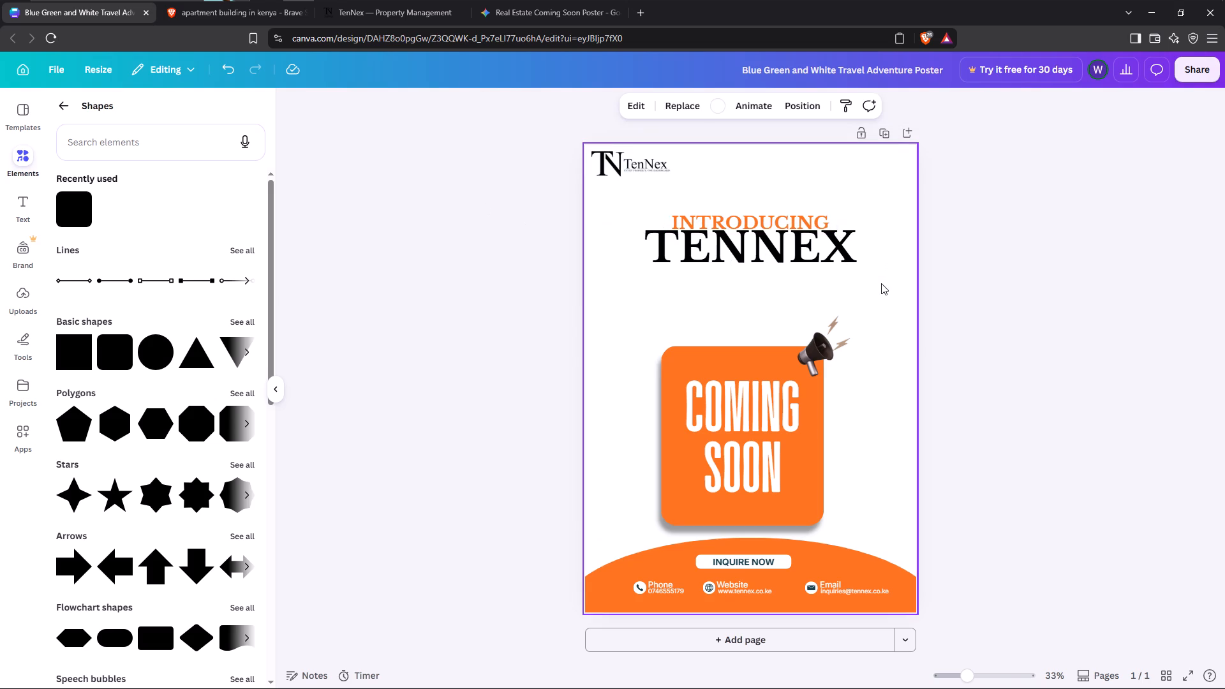
Narrow the TENNEX text box from both sides to the page margins, keeping the heading centred on the poster.
click(857, 254)
drag(906, 242, 884, 245)
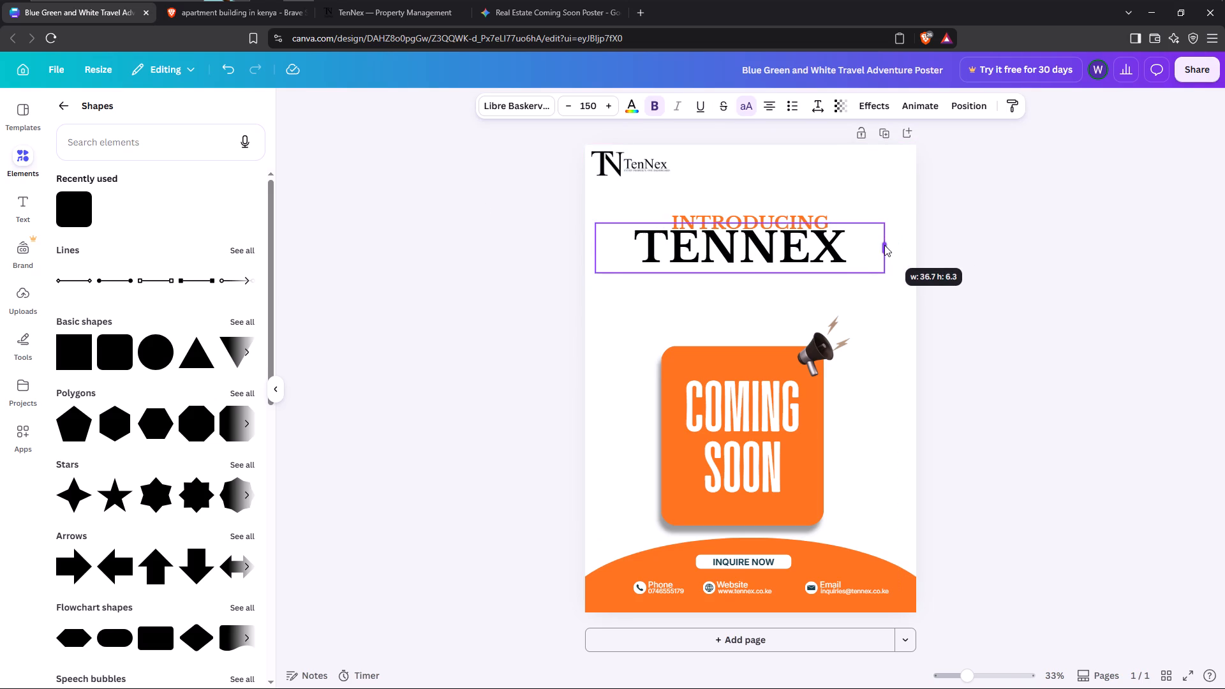
drag(884, 245, 888, 248)
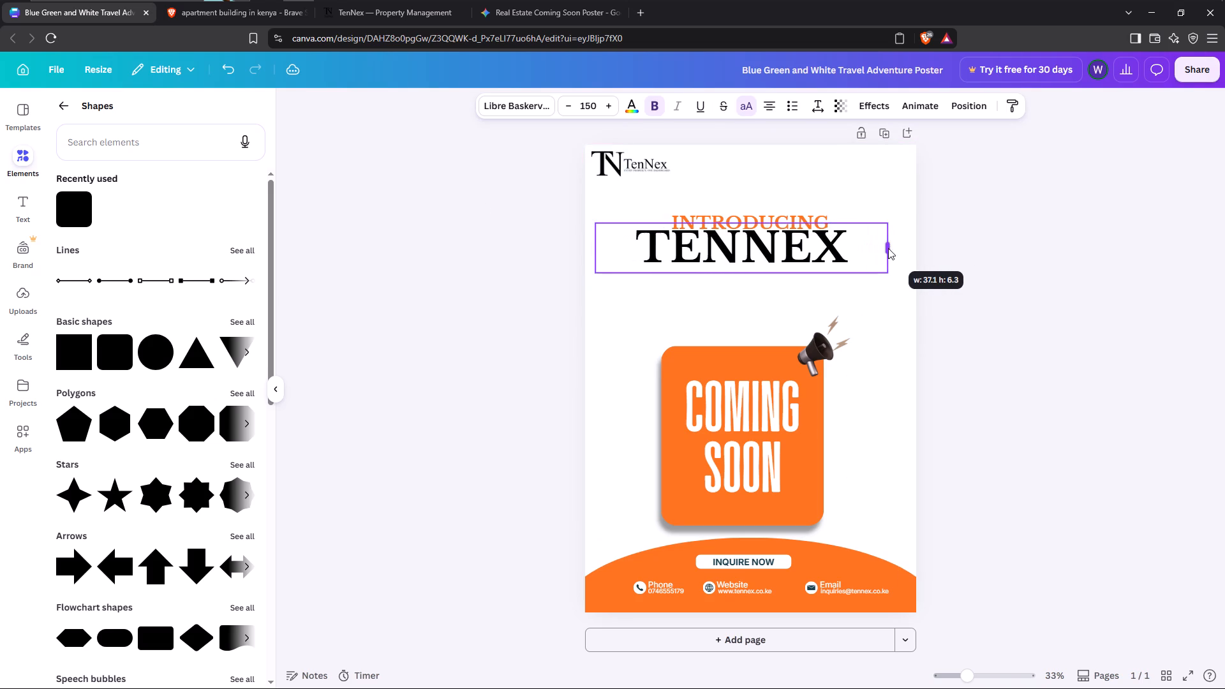
drag(888, 248, 894, 248)
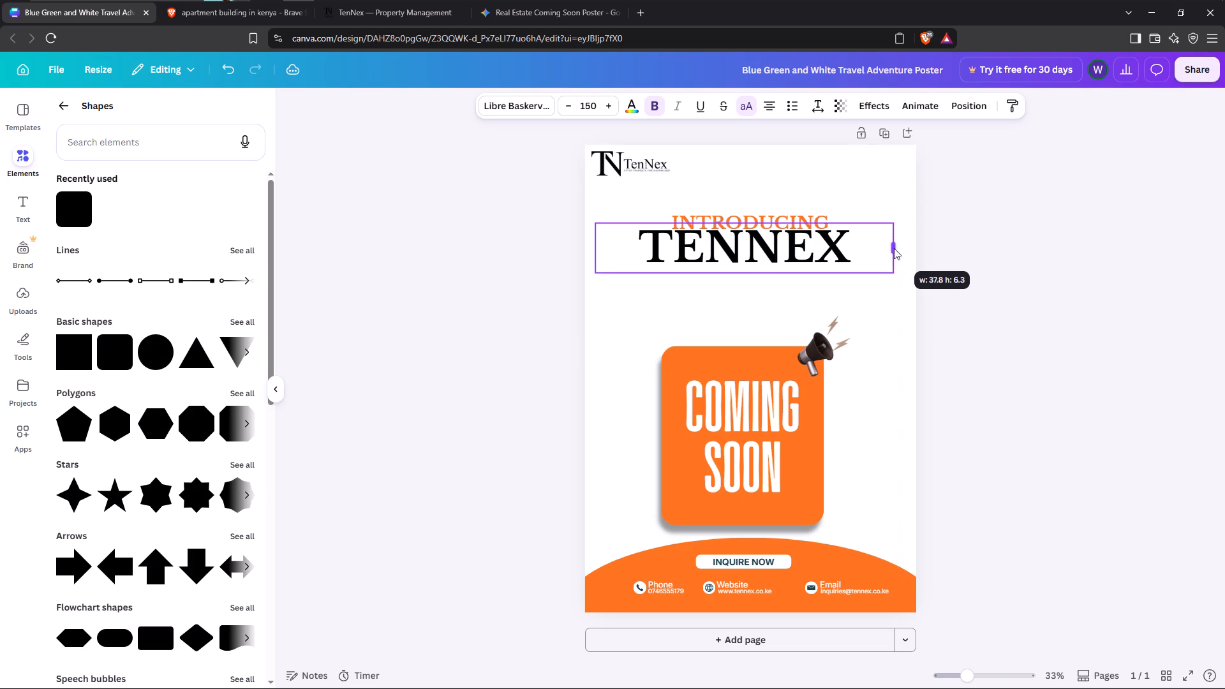
drag(894, 248, 898, 249)
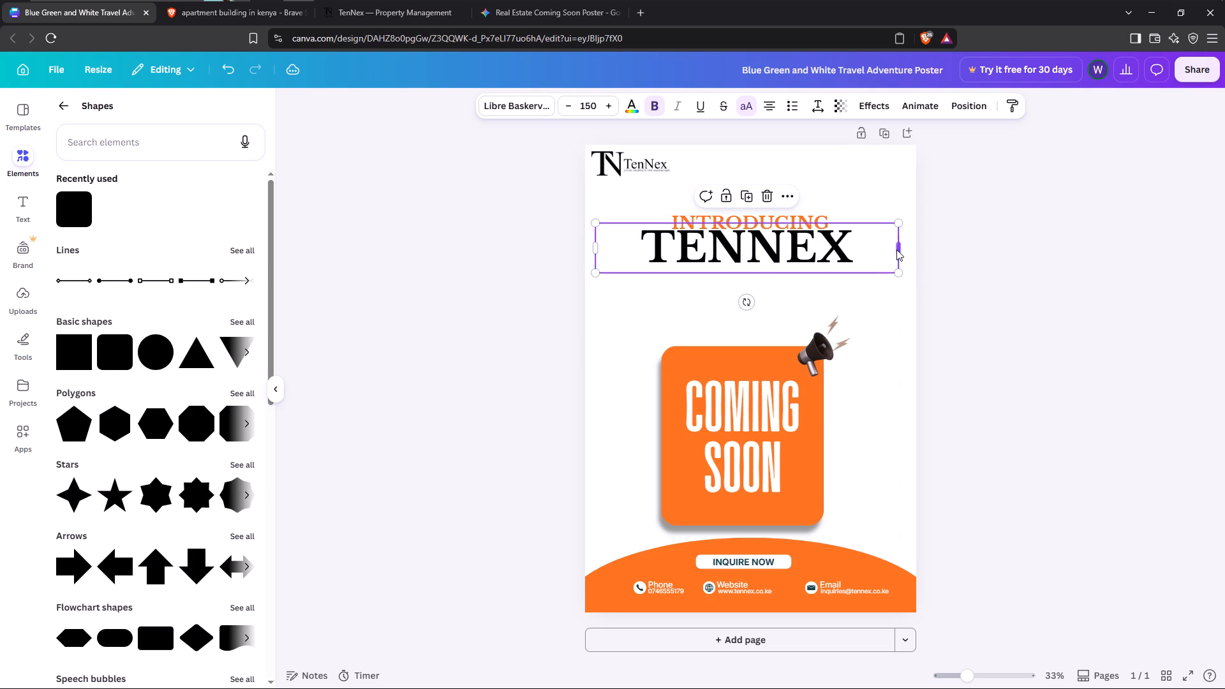
click(594, 239)
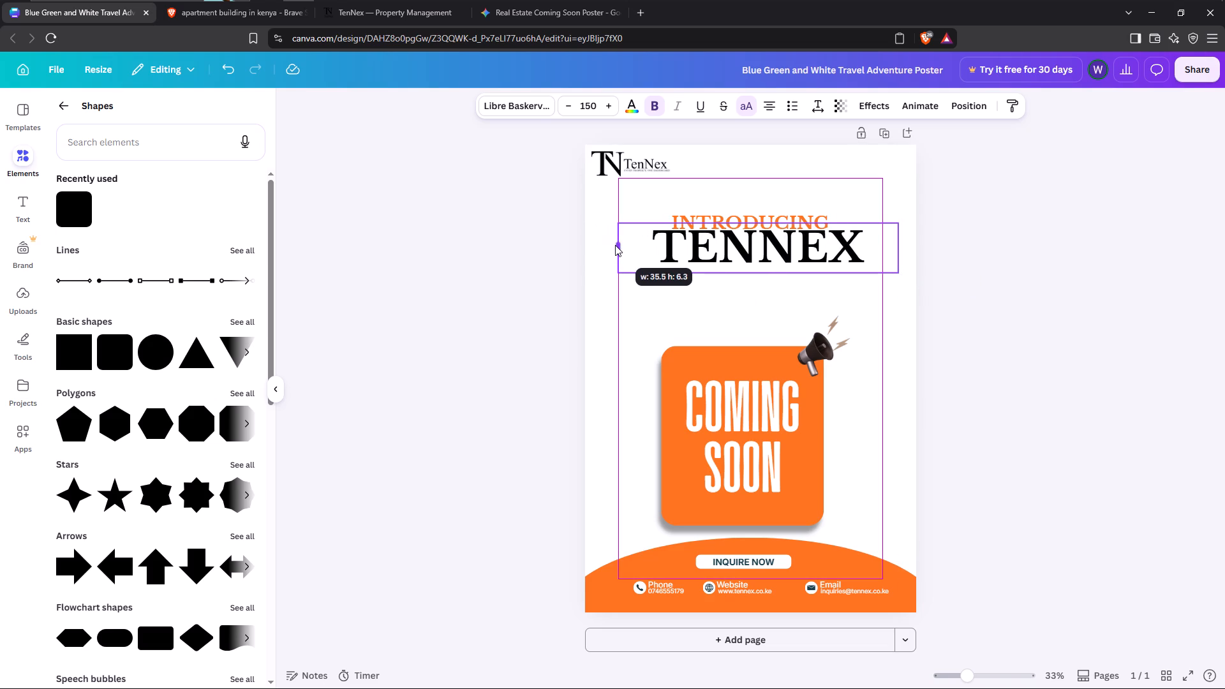
drag(901, 247, 884, 251)
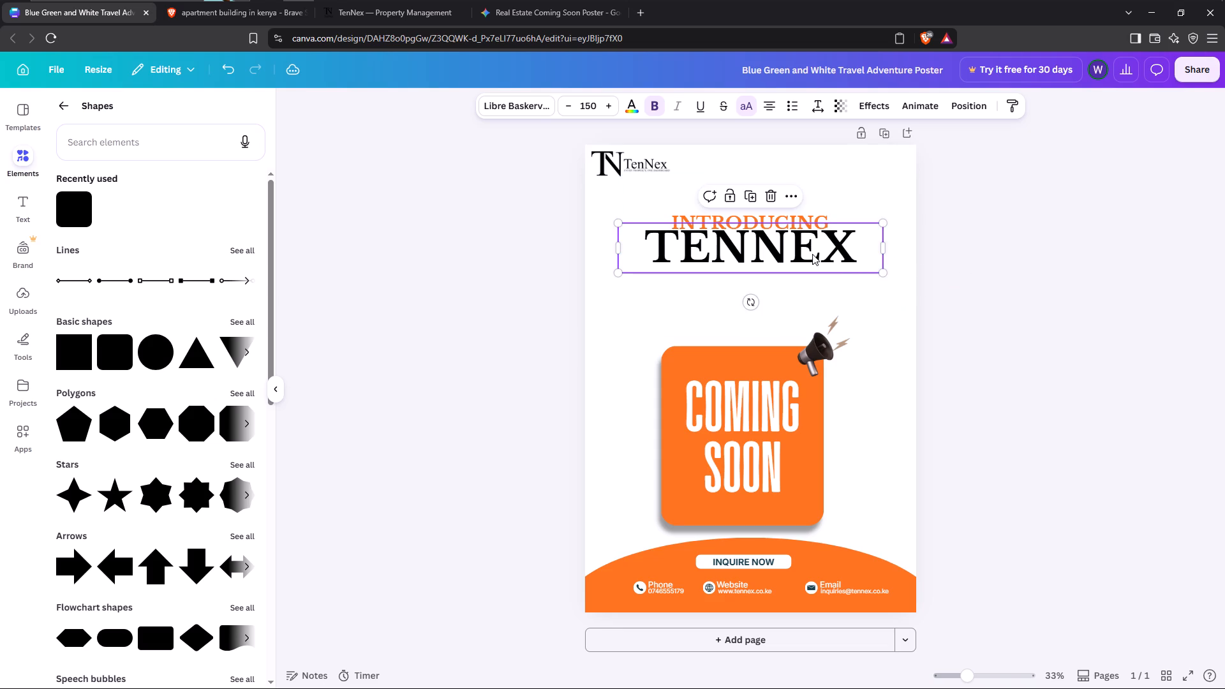
click(963, 157)
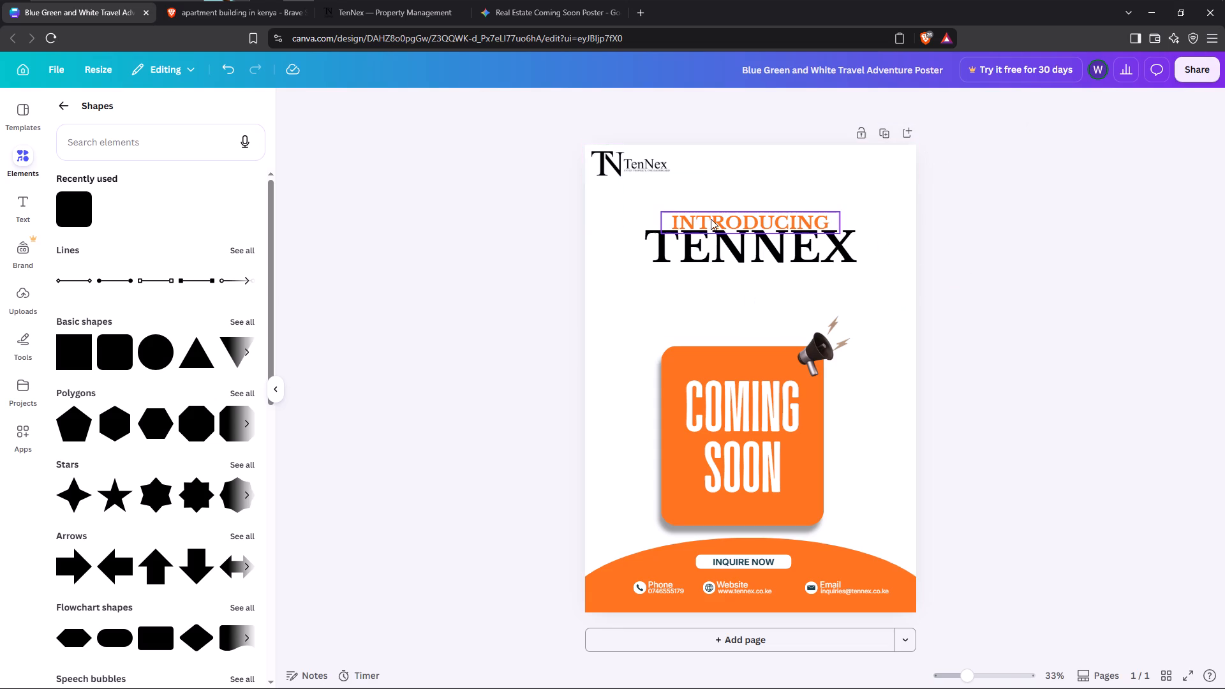
Group the INTRODUCING text and the TENNEX heading together.
click(718, 216)
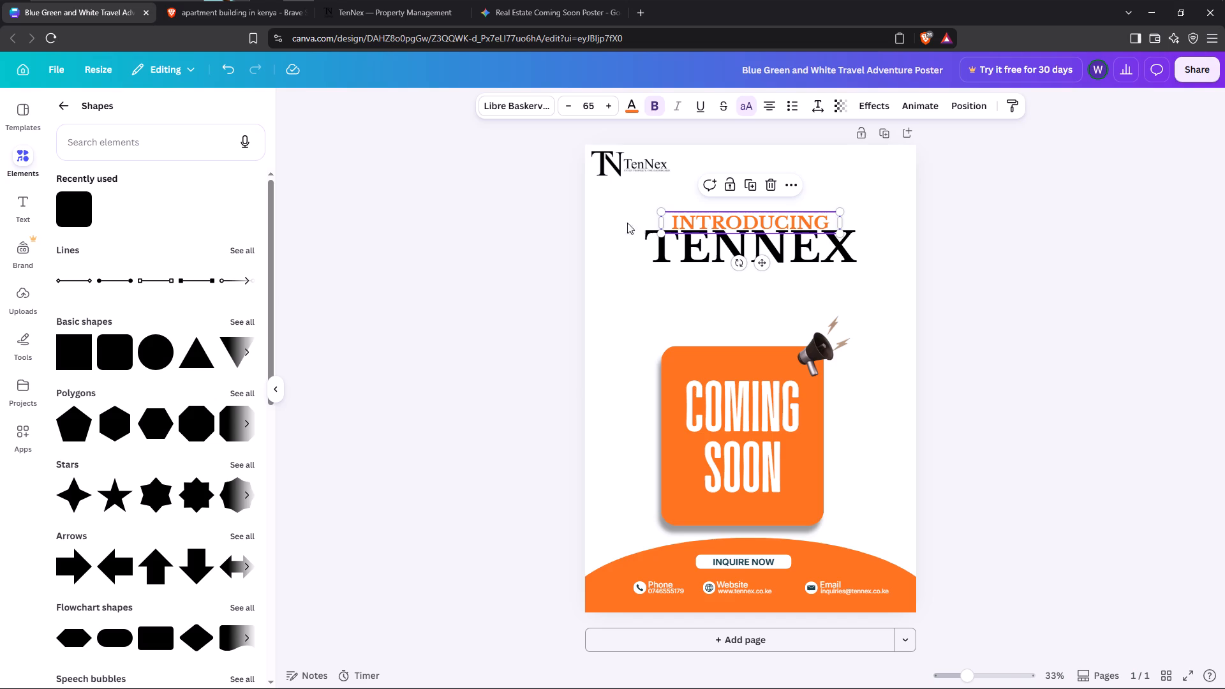
click(596, 212)
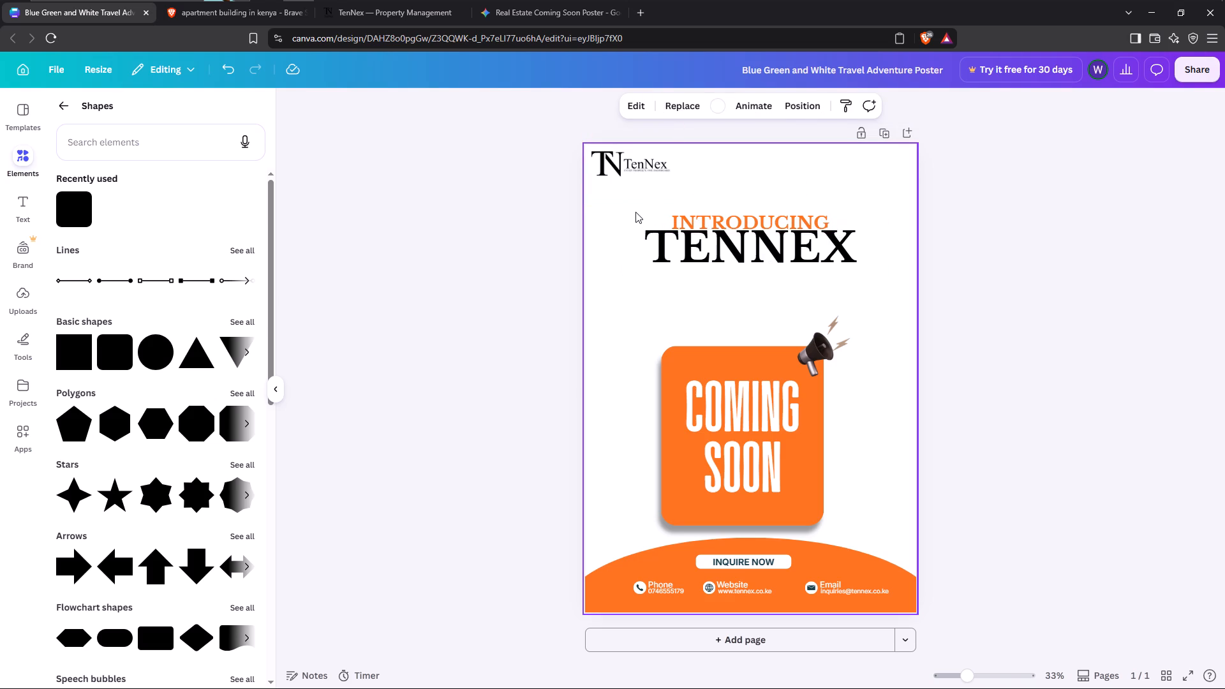
drag(632, 208, 845, 255)
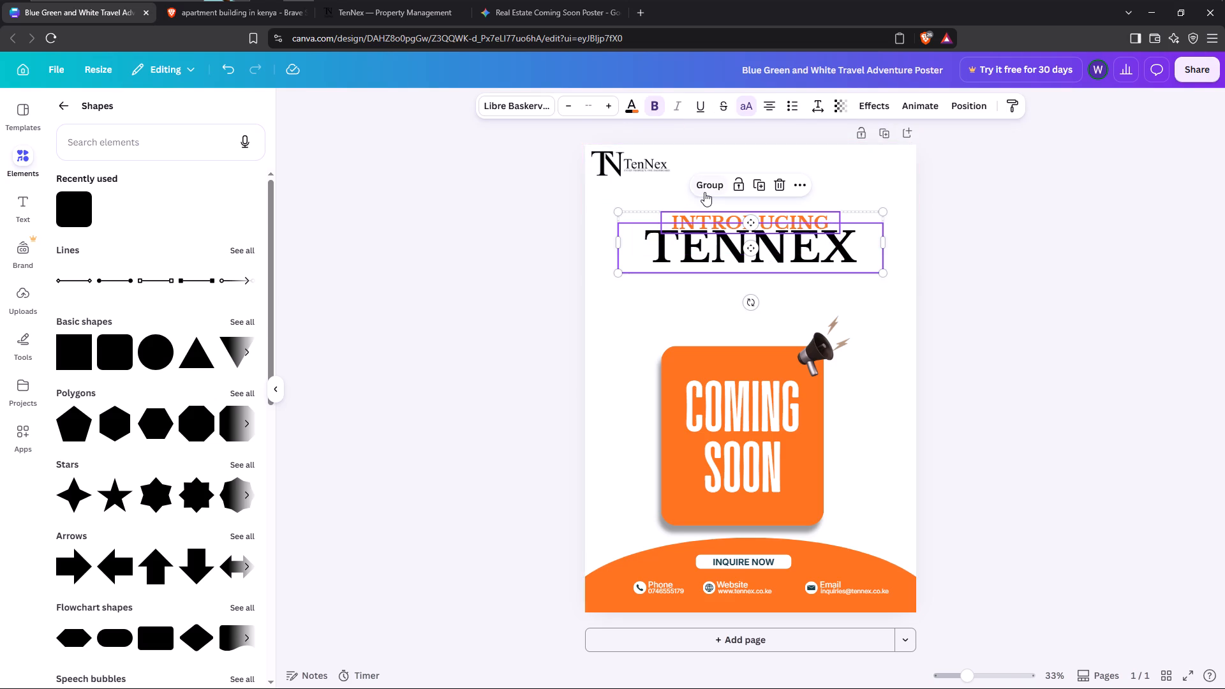
click(708, 191)
click(1067, 260)
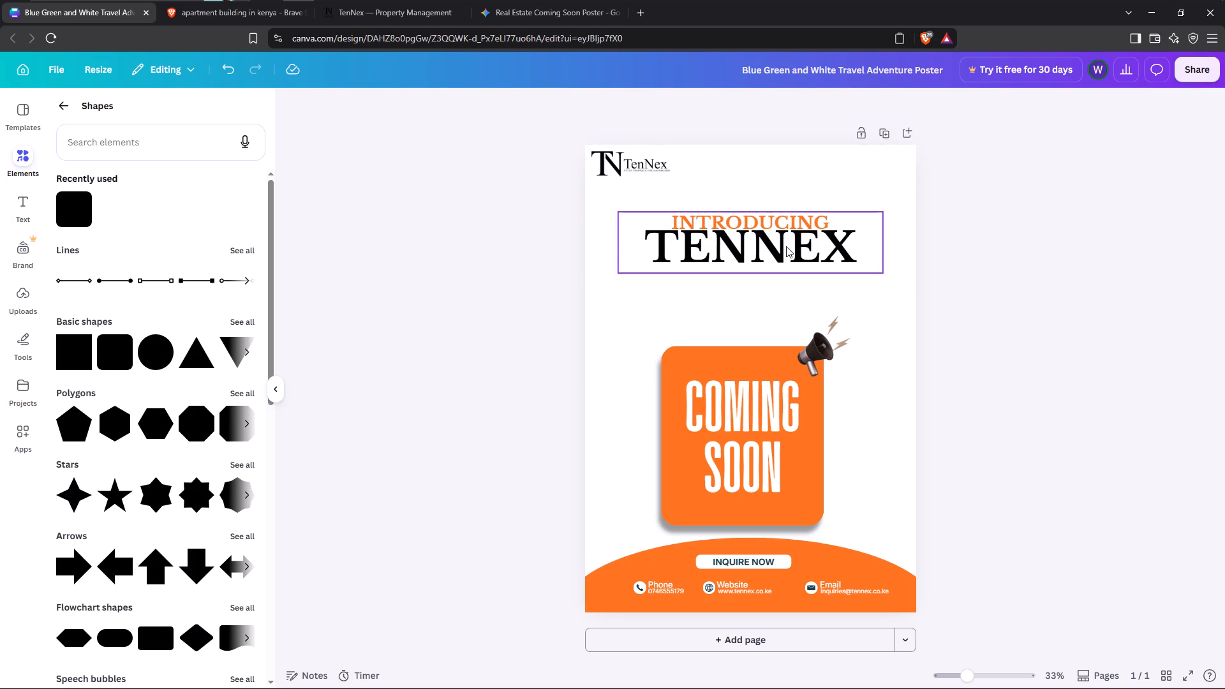
Move the grouped INTRODUCING TENNEX title straight up, near the logo at the top of the poster.
drag(786, 246, 787, 214)
click(1062, 191)
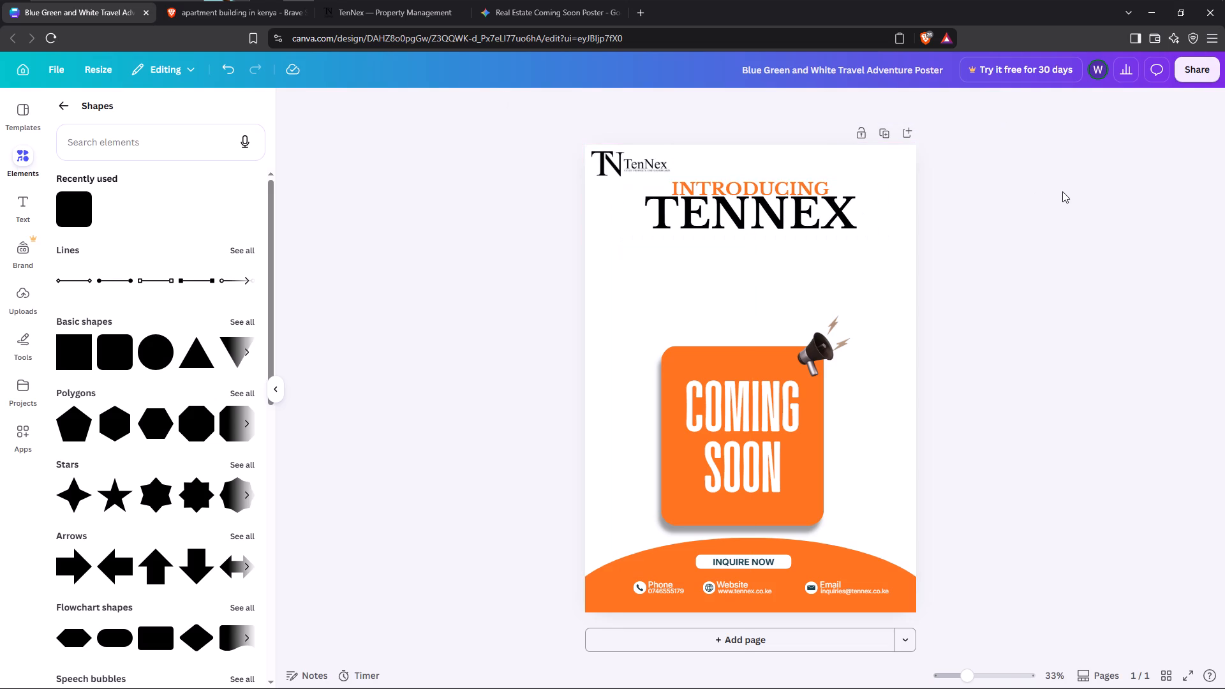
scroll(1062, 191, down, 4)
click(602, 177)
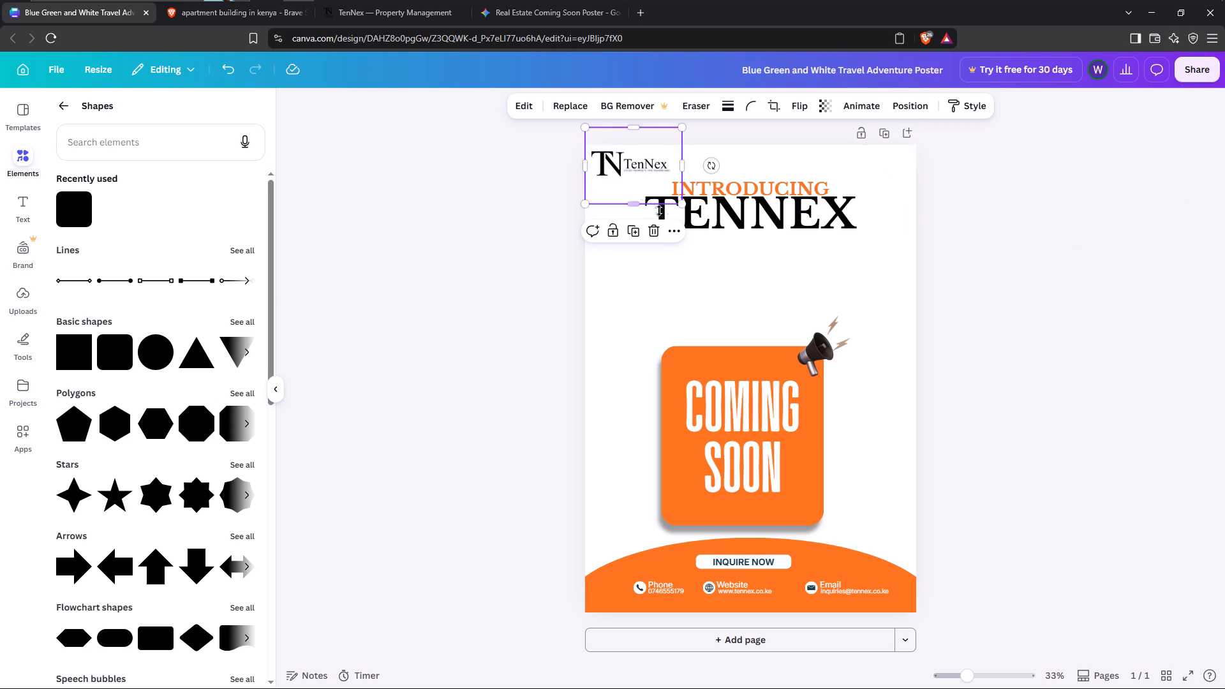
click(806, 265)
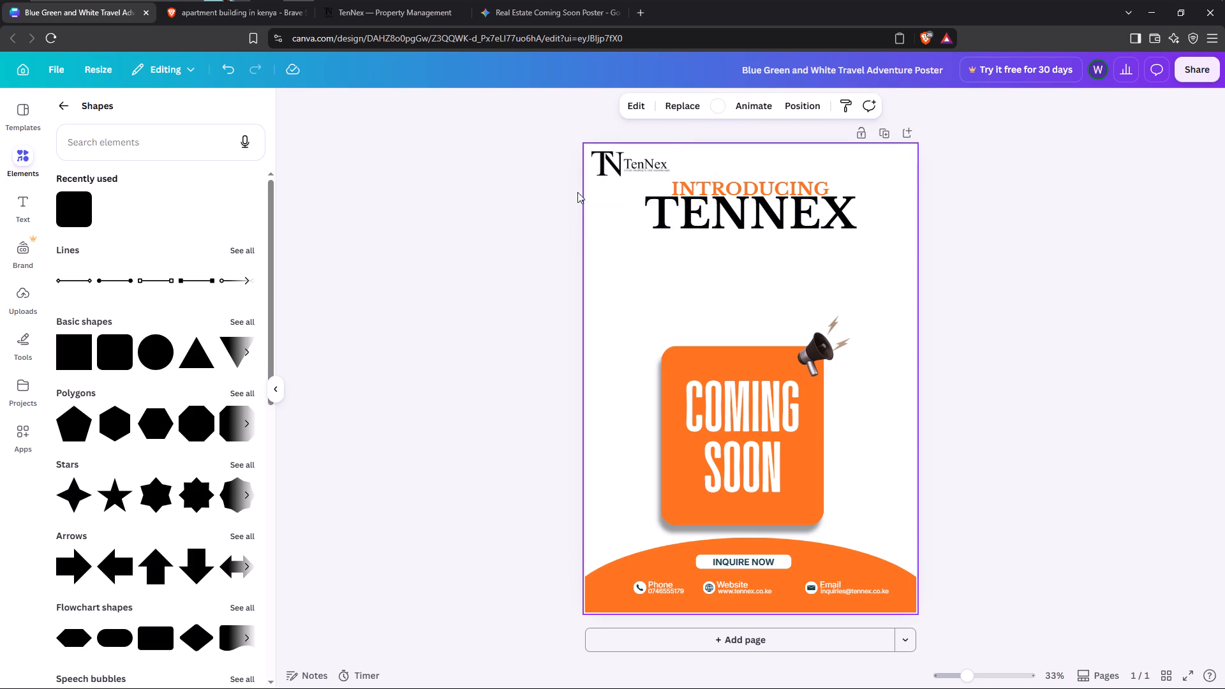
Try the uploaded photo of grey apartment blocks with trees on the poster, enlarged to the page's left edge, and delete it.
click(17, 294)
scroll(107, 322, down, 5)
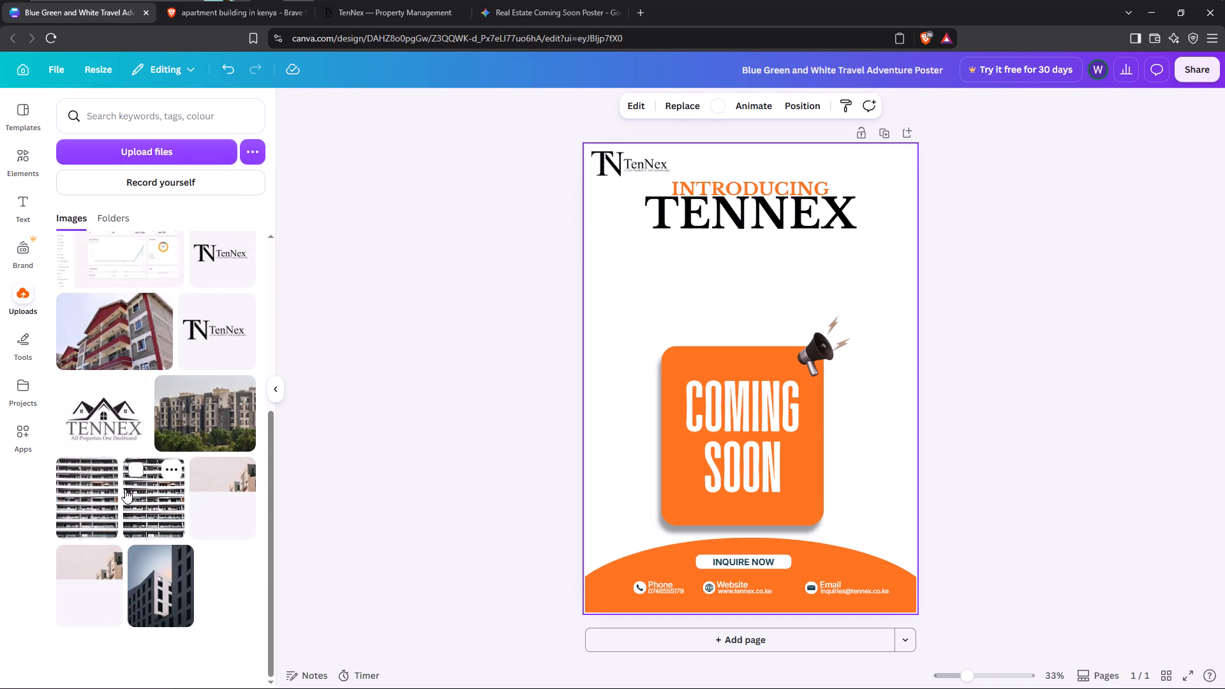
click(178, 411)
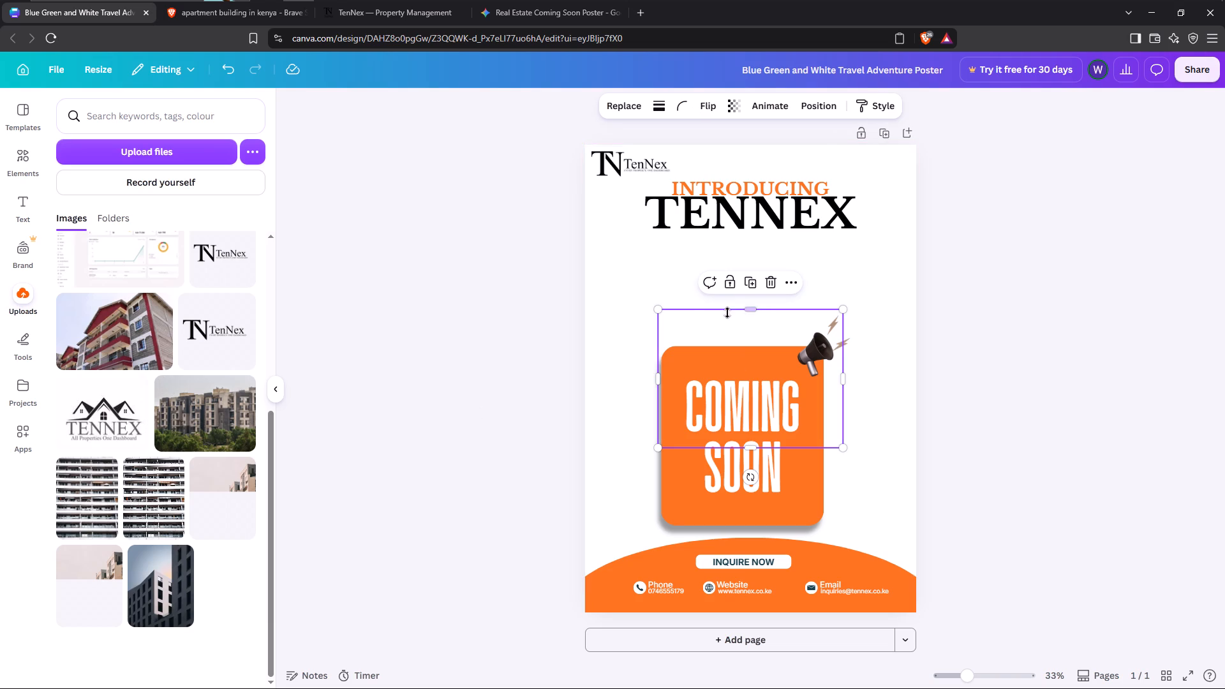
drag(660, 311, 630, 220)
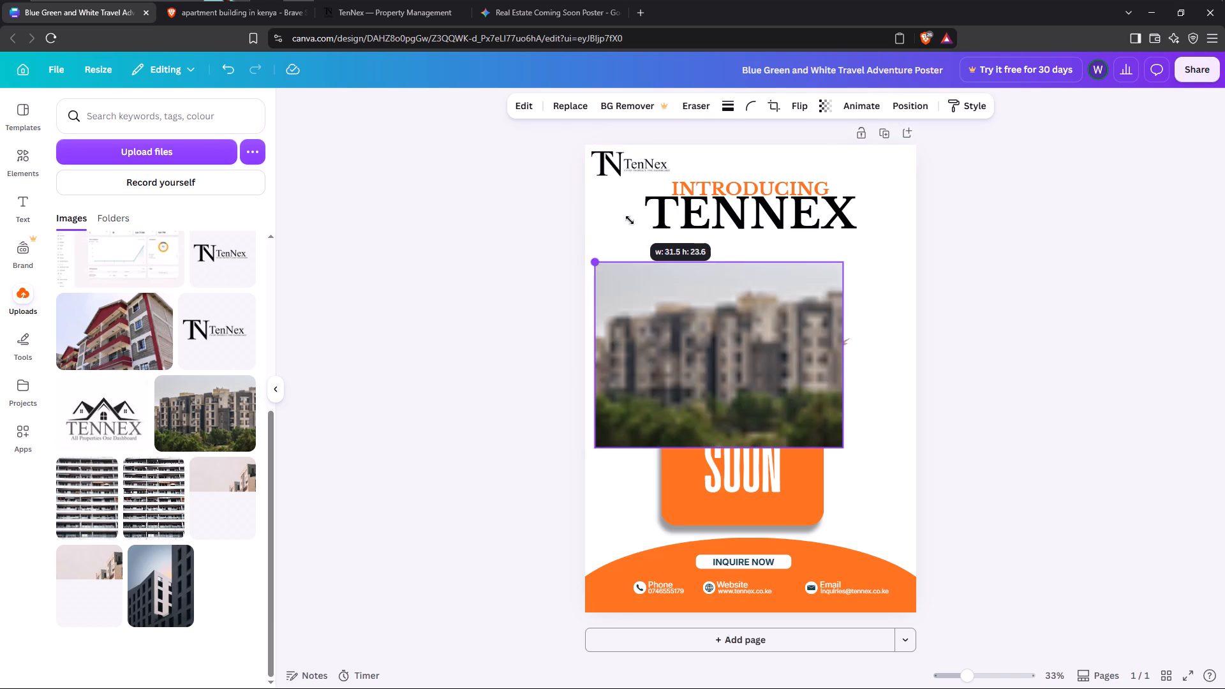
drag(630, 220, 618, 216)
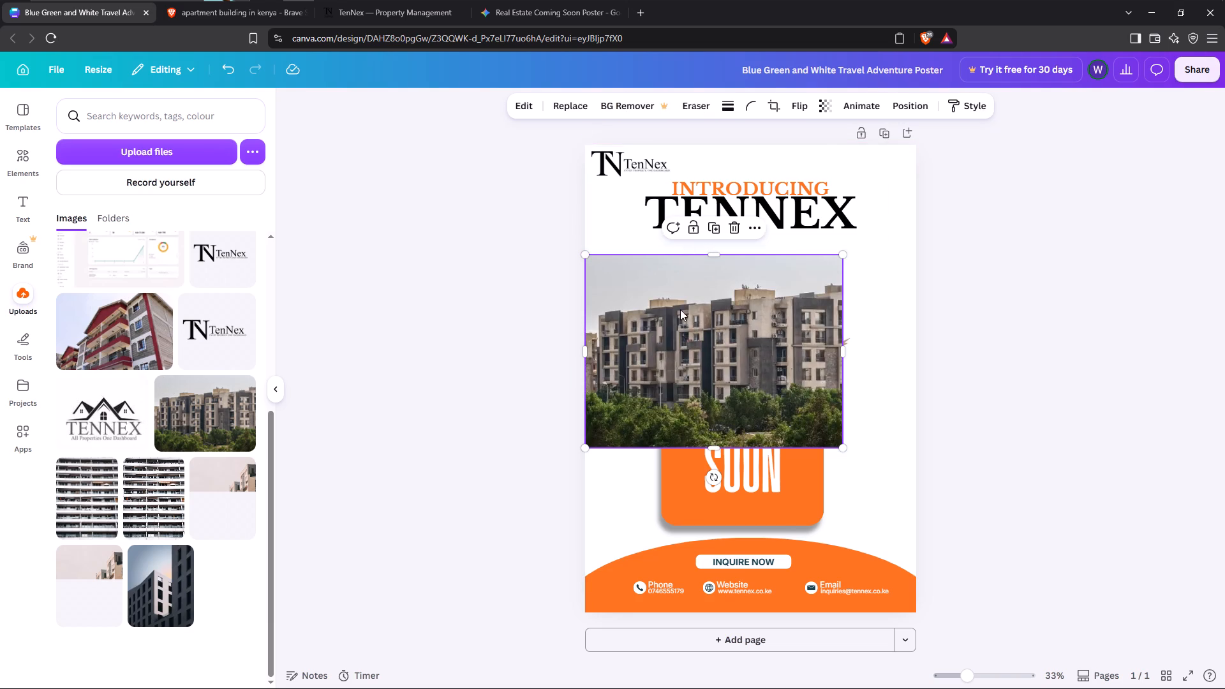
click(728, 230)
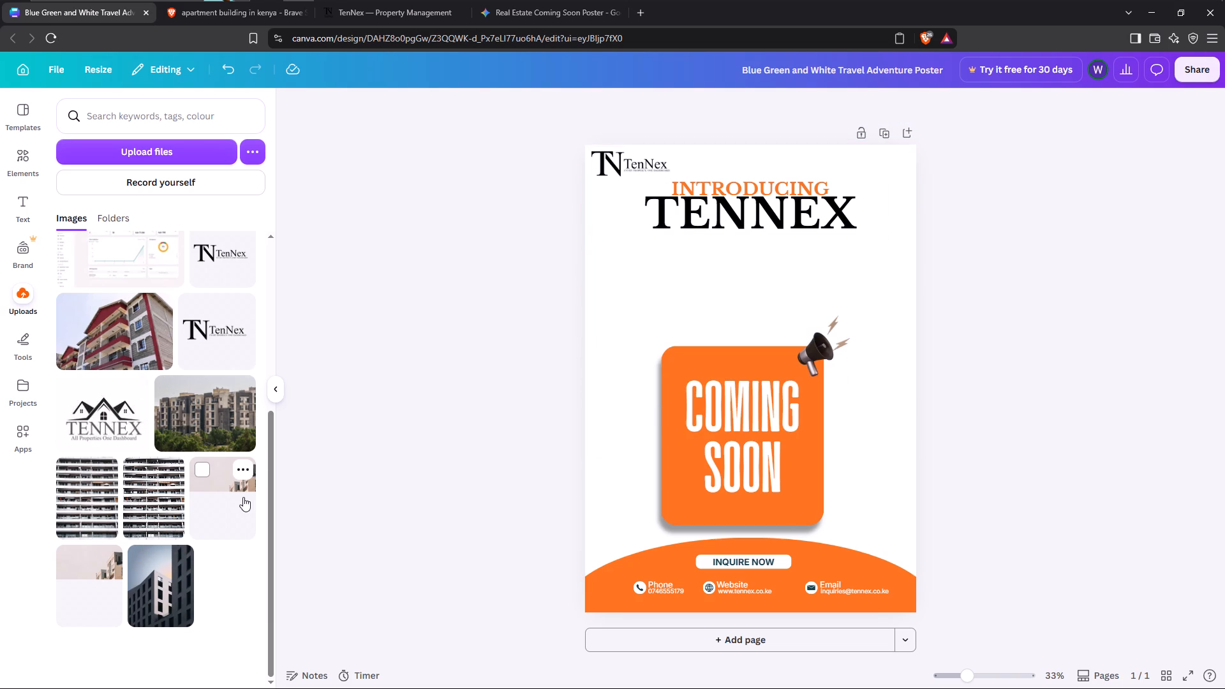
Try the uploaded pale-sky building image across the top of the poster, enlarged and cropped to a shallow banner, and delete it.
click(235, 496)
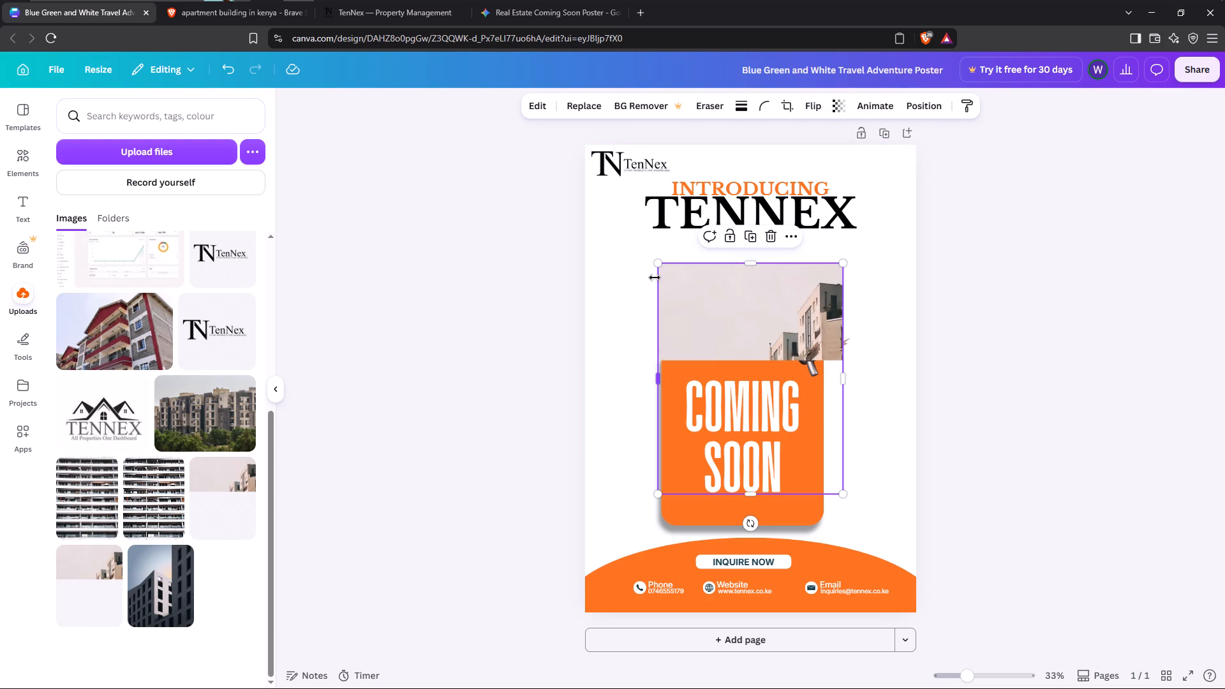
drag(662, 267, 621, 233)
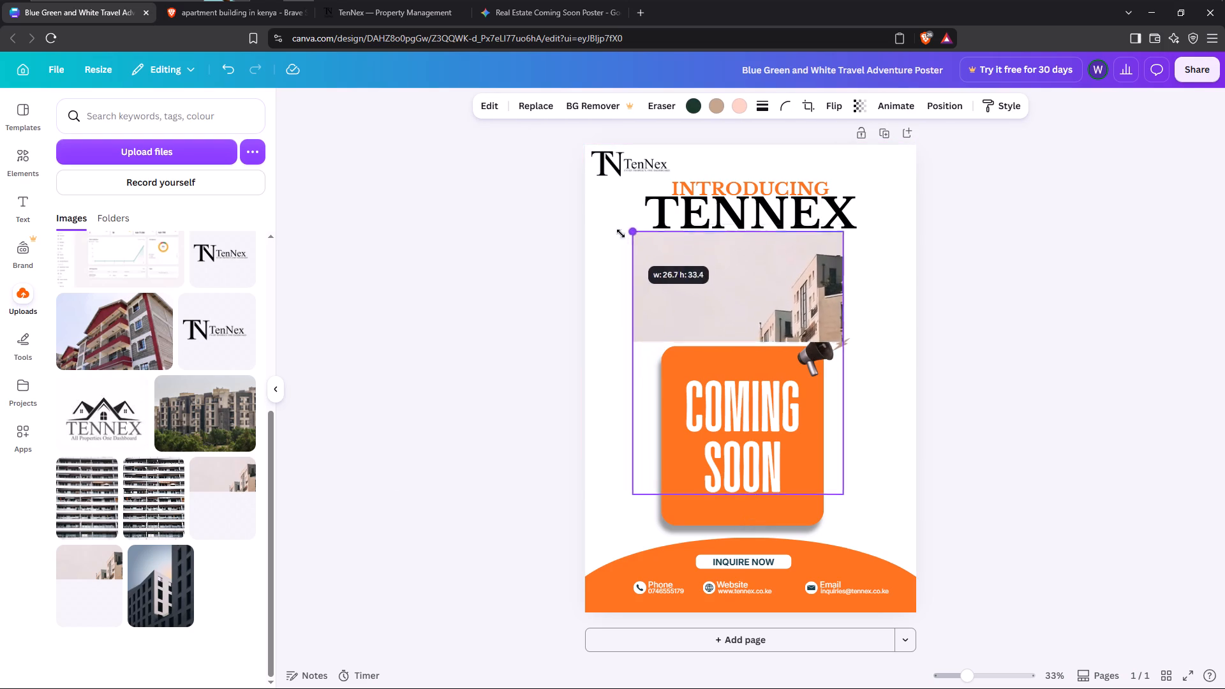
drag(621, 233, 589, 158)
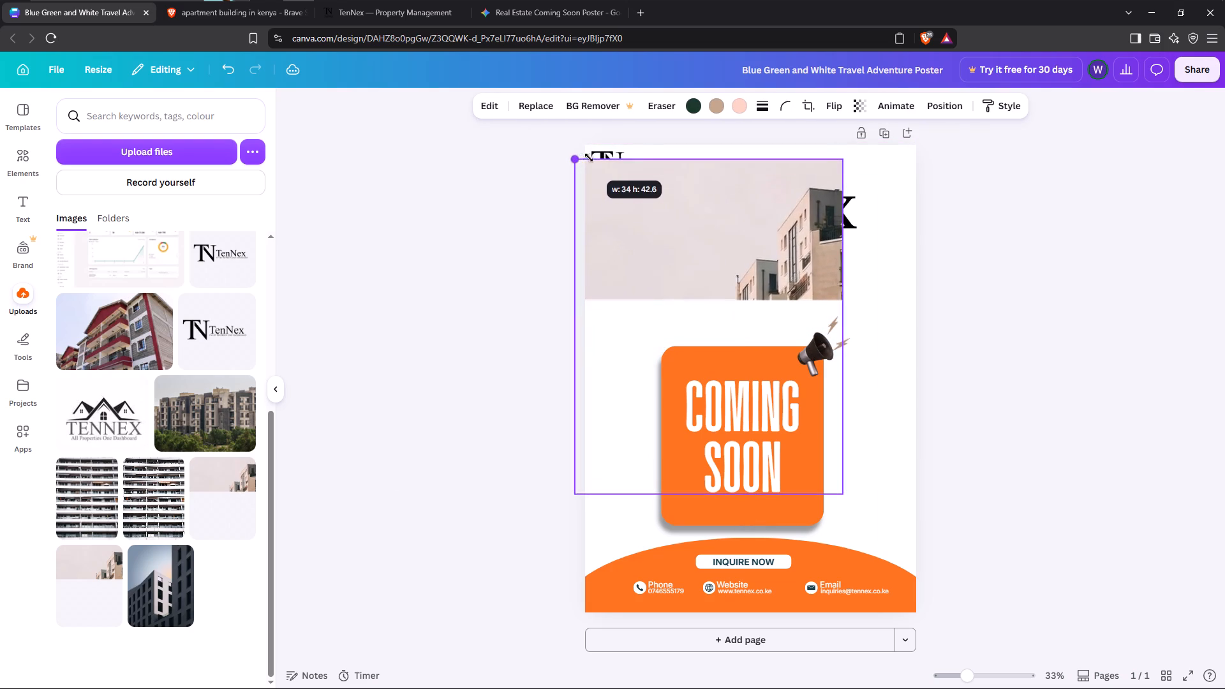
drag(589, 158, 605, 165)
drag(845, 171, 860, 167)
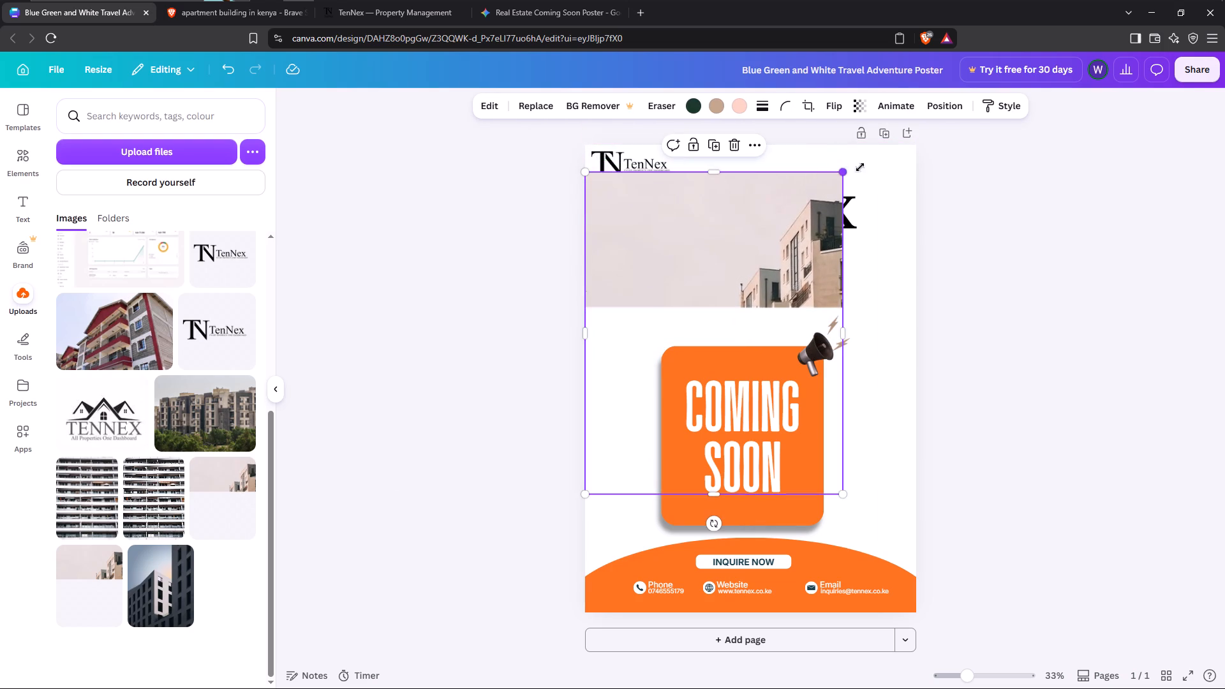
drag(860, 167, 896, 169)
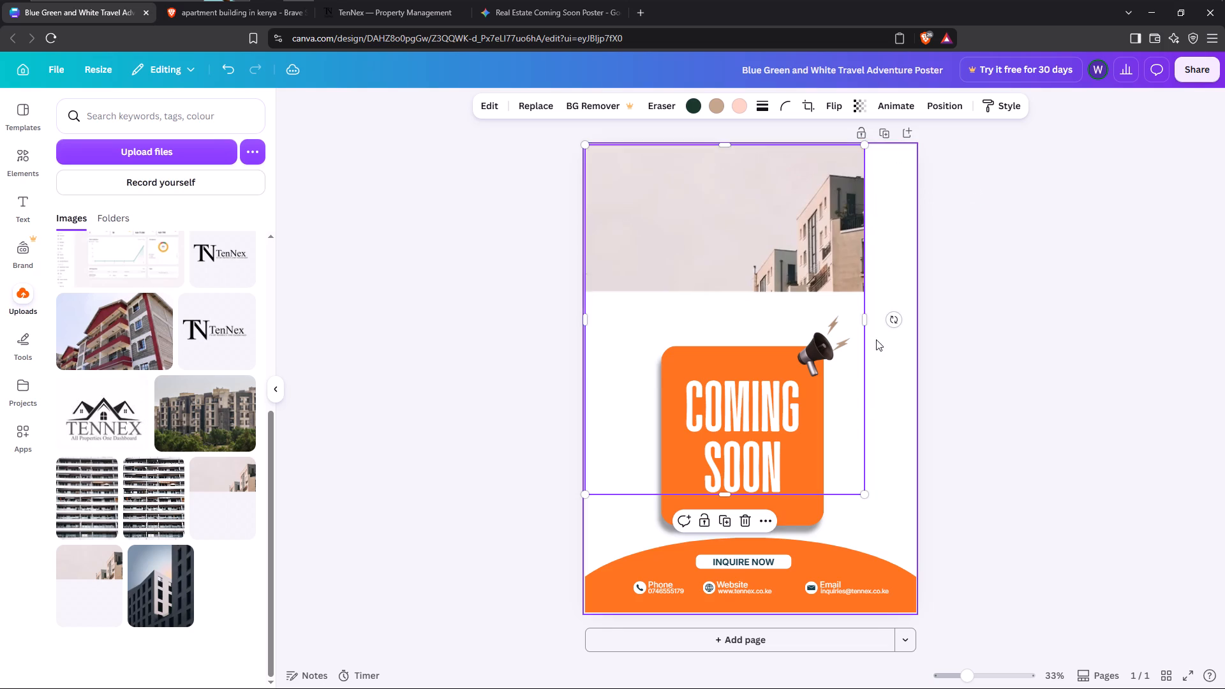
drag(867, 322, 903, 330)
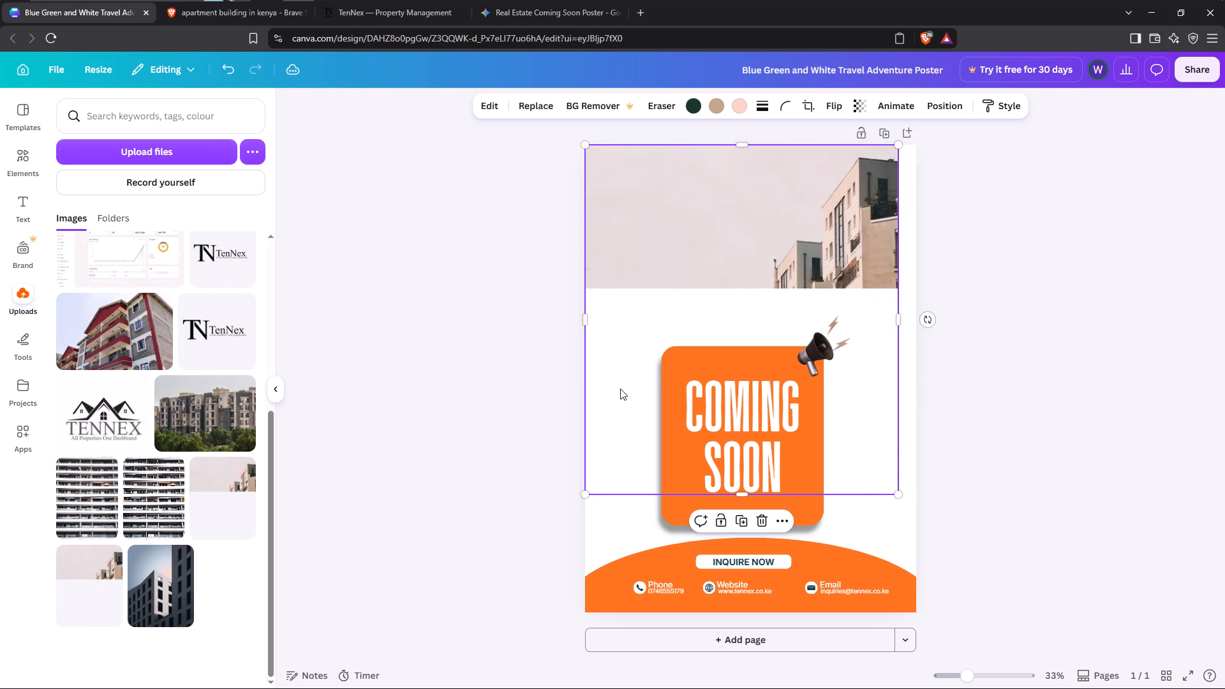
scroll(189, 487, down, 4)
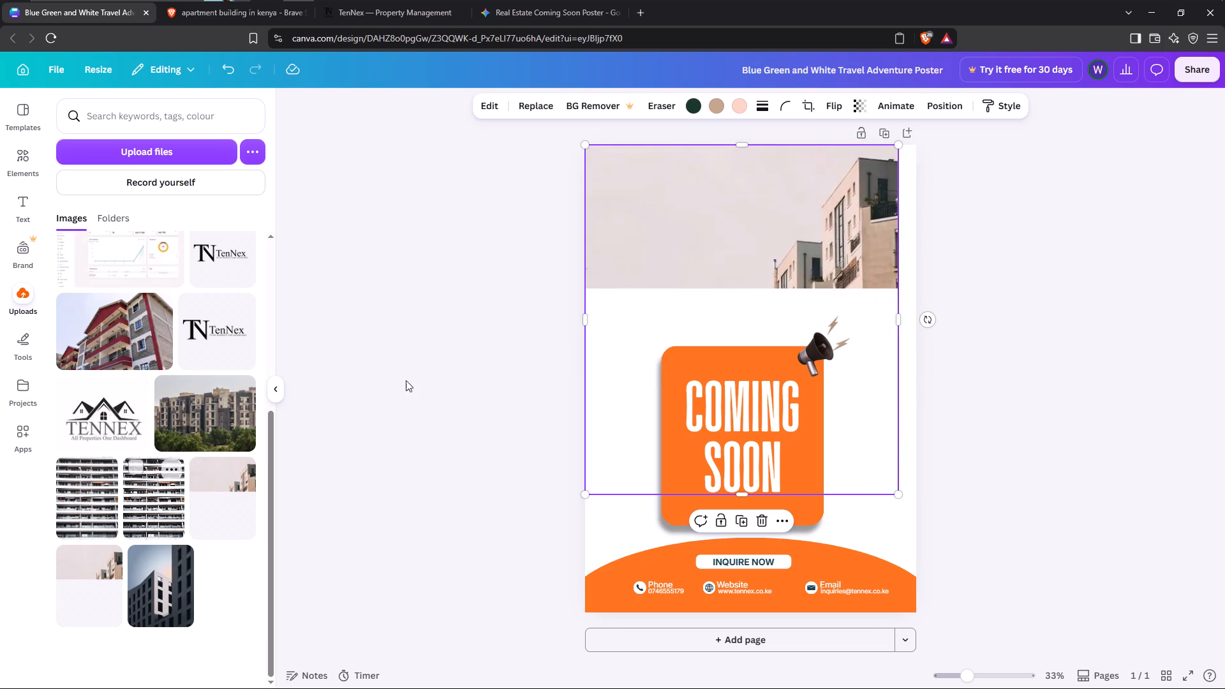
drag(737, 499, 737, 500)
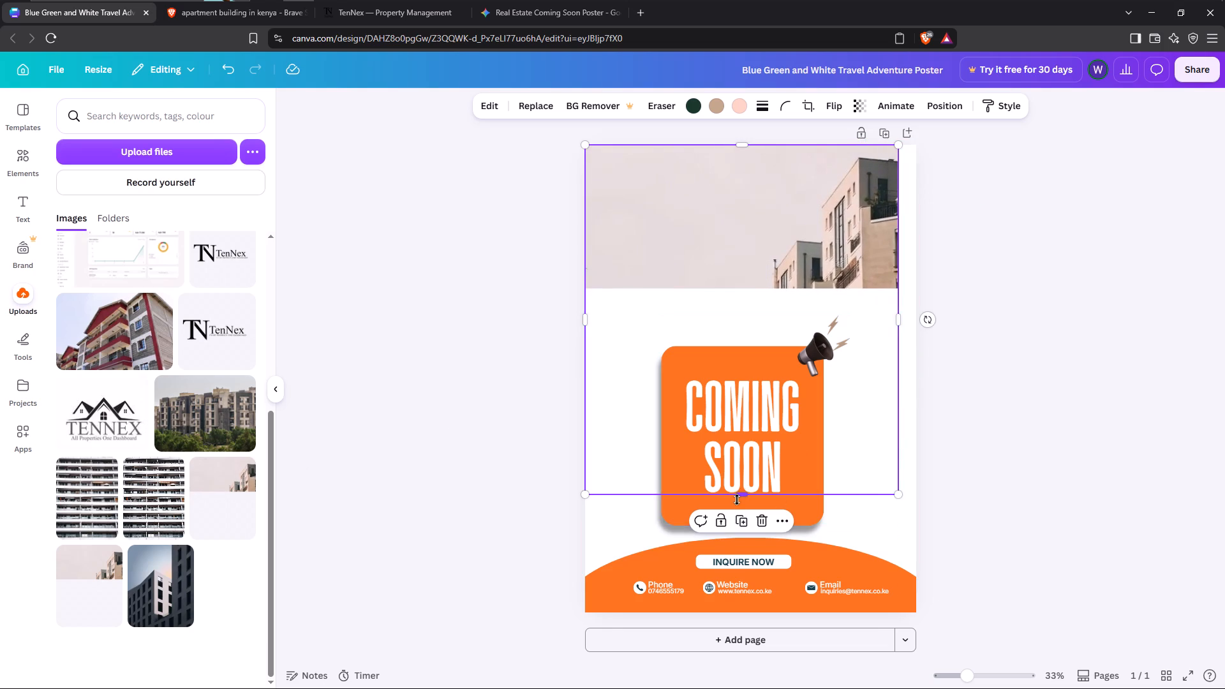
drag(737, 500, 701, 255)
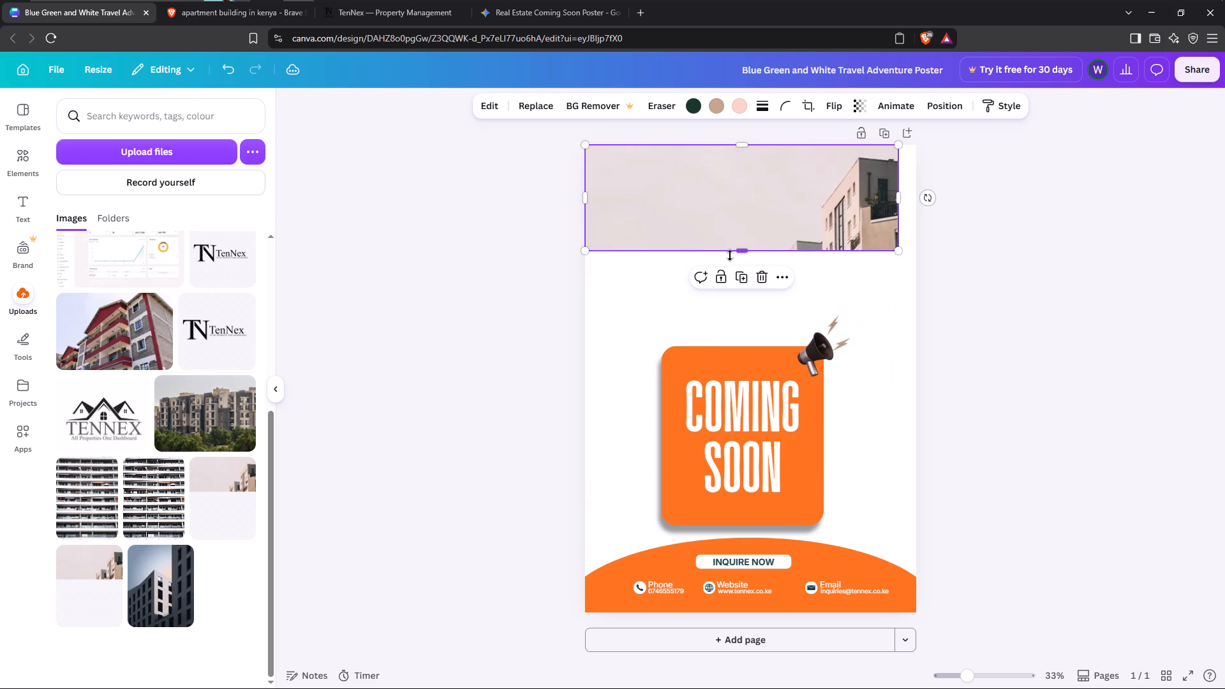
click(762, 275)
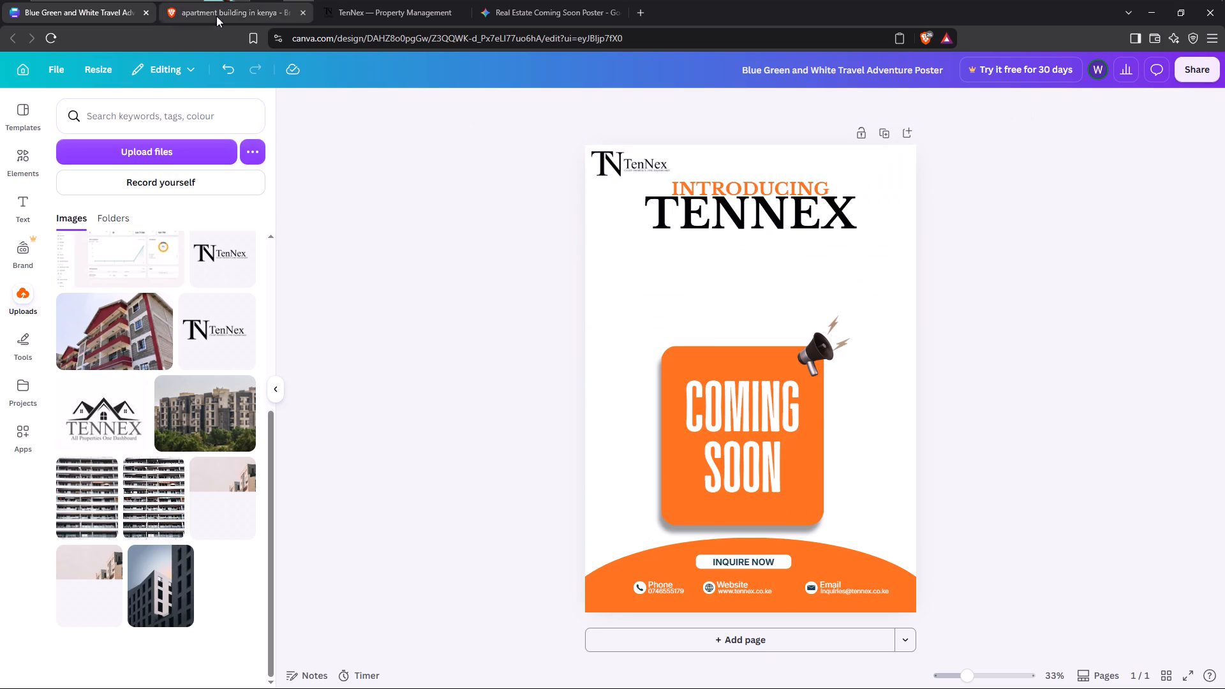
Copy the AERA Westlands high-rise image from the "apartment building in kenya" image search results.
click(216, 16)
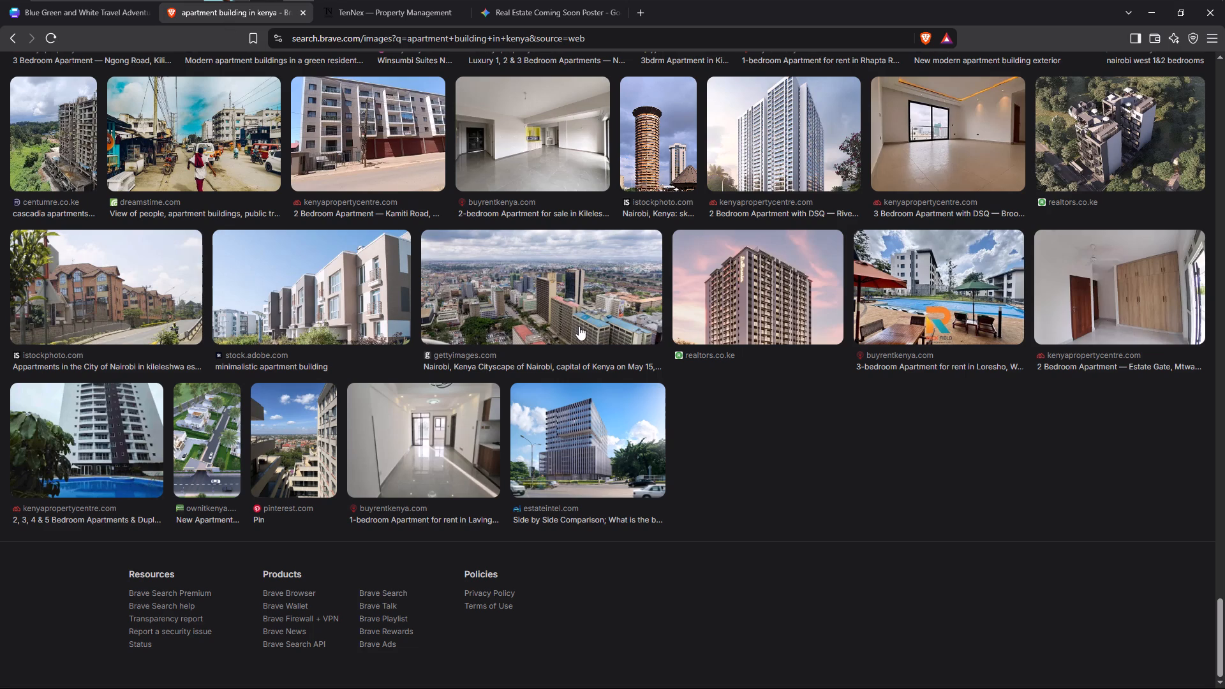
scroll(682, 352, up, 2)
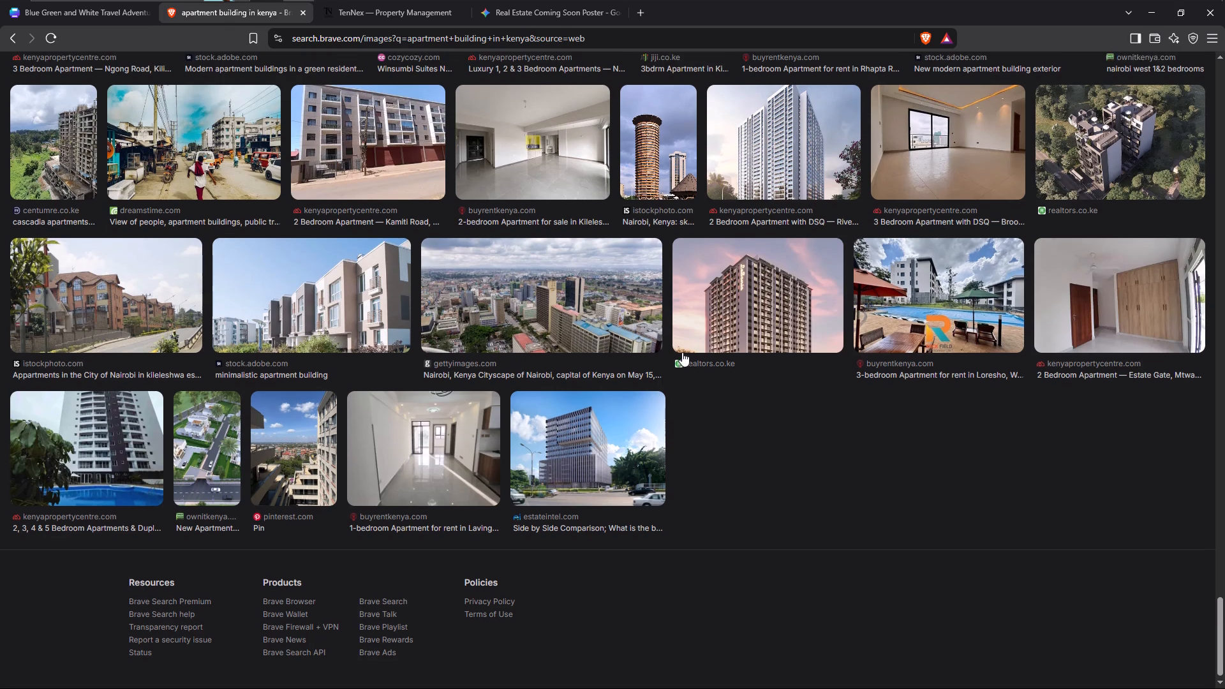
scroll(682, 352, up, 3)
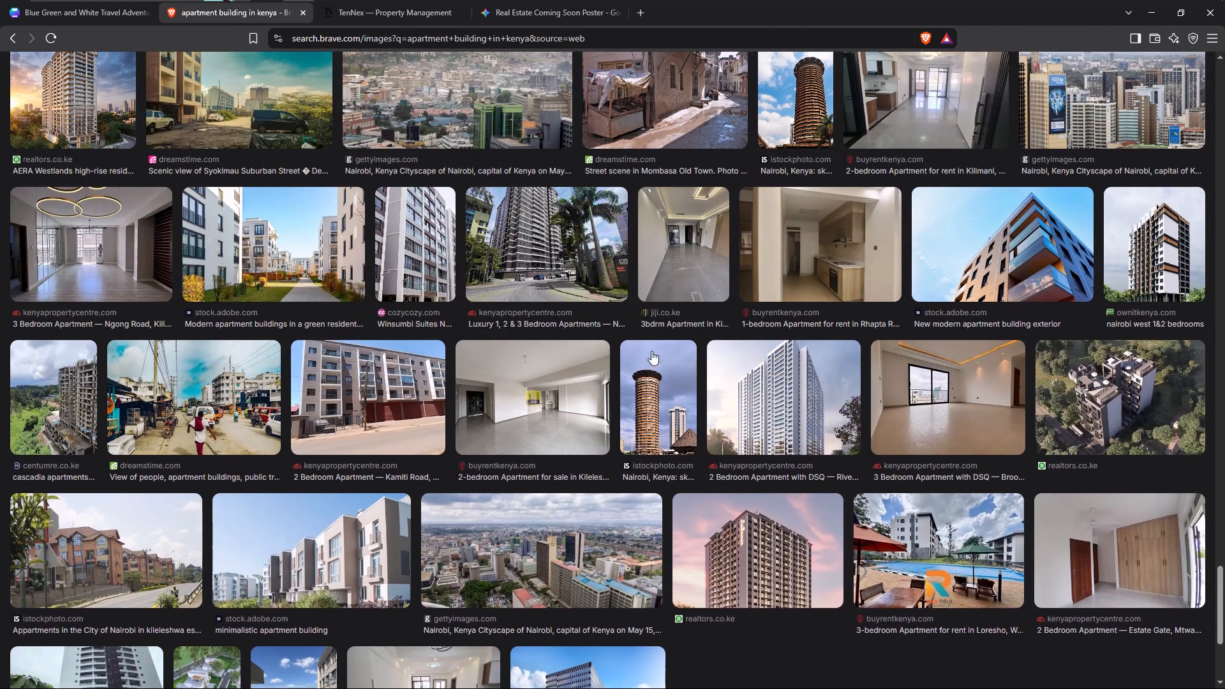
scroll(651, 351, up, 2)
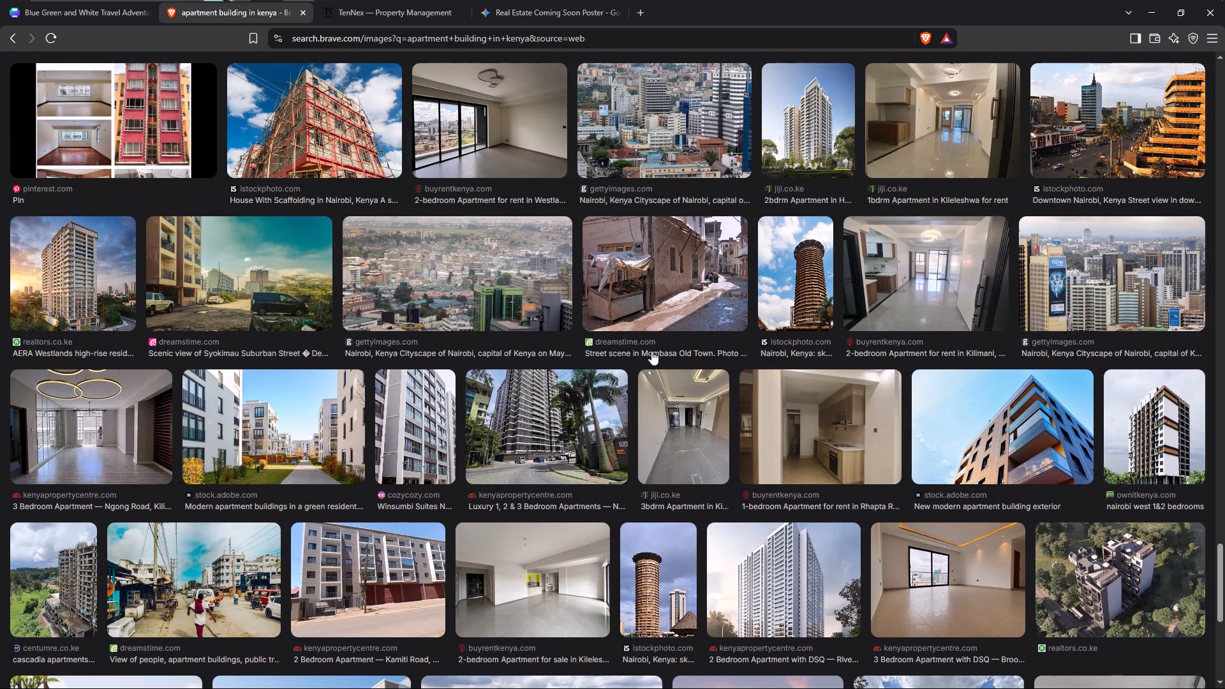
right_click(103, 299)
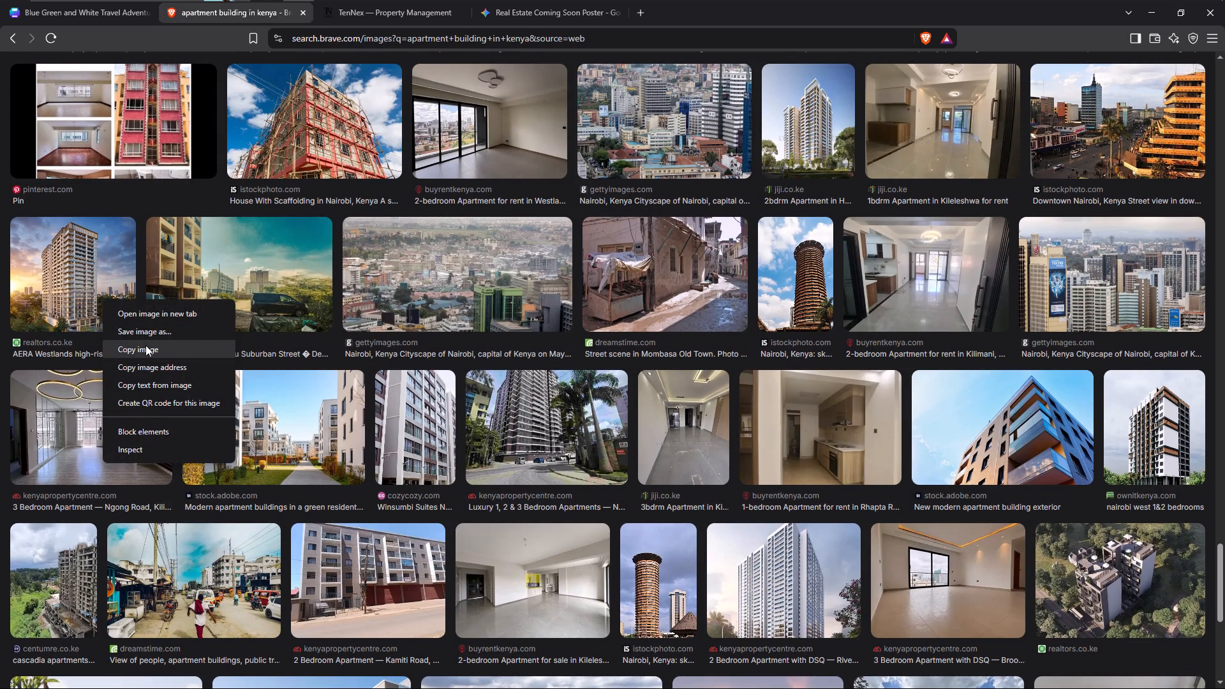
click(146, 345)
Paste the copied high-rise image onto the TenNex poster in Canva.
click(71, 17)
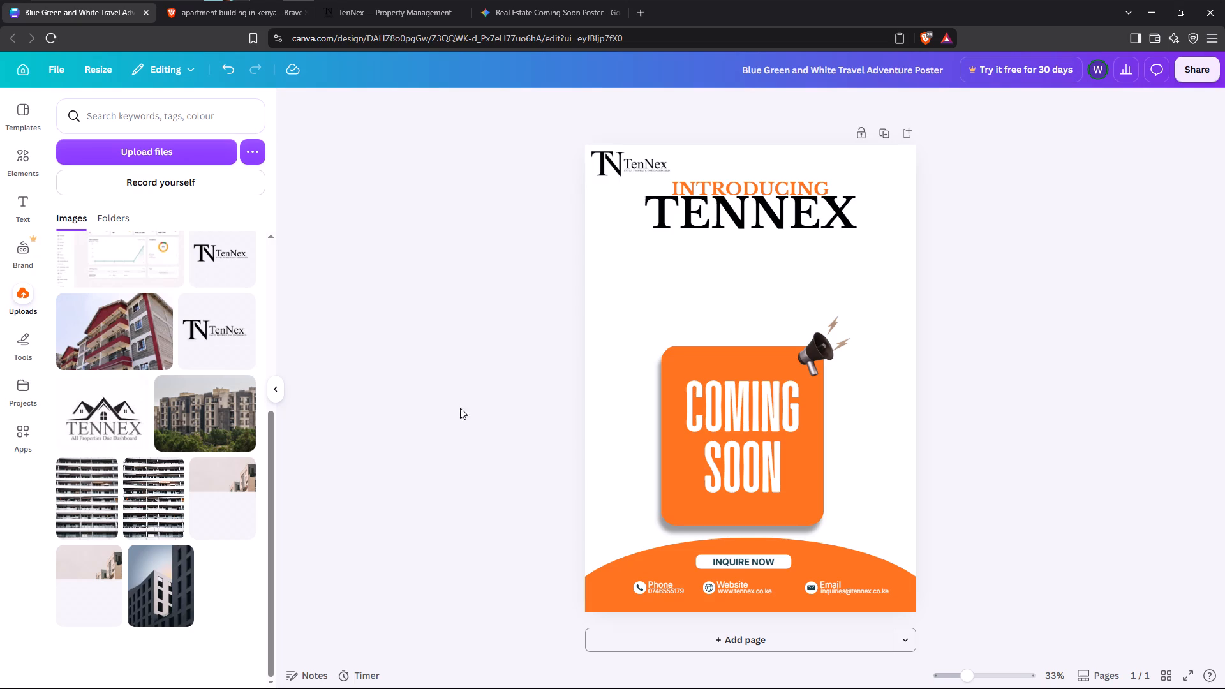
click(626, 306)
right_click(626, 306)
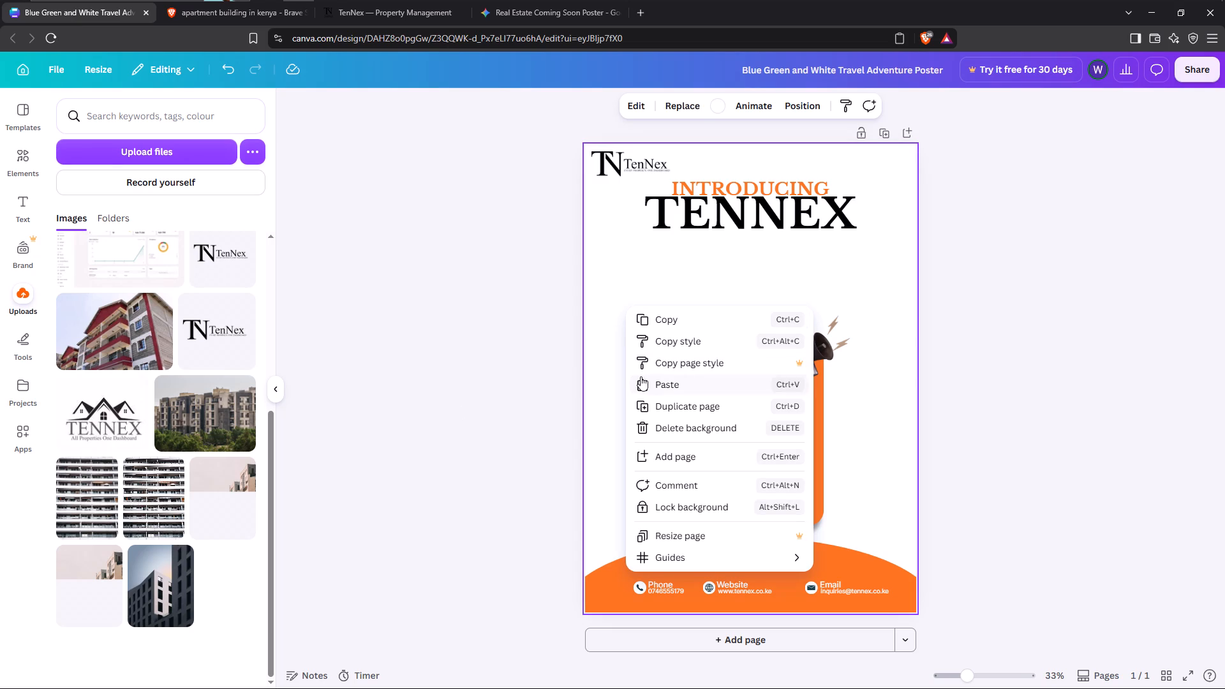
click(659, 386)
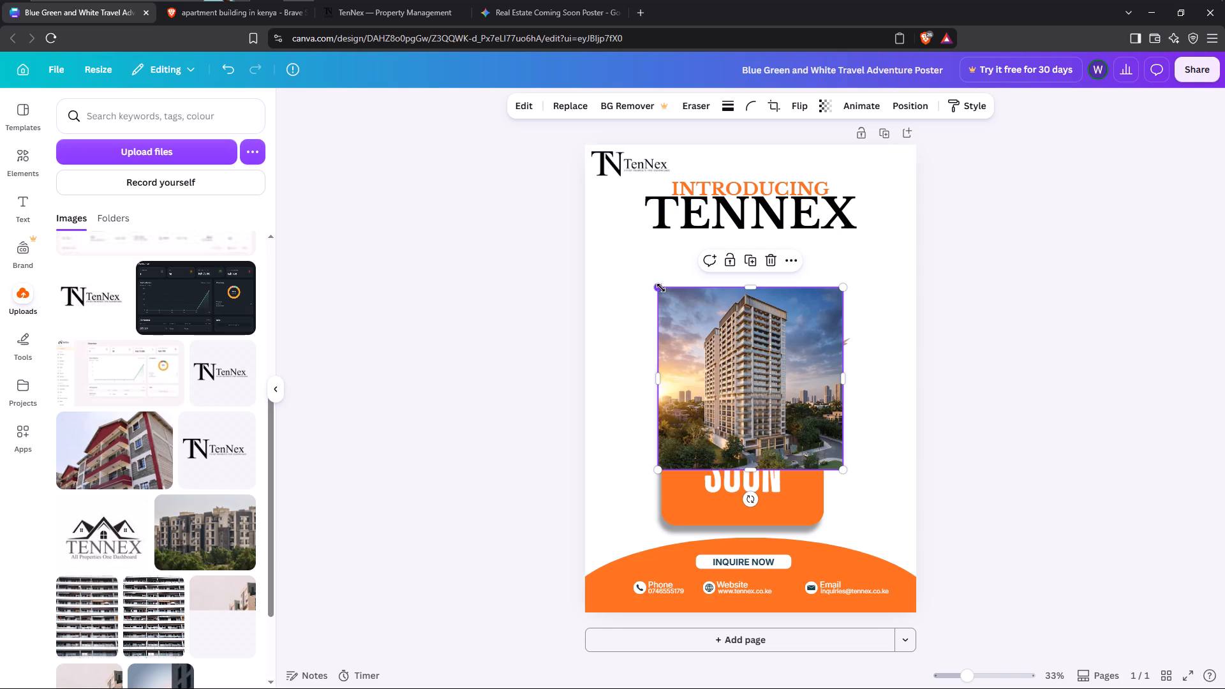
Send the high-rise photo to the back, behind the COMING SOON box.
click(795, 258)
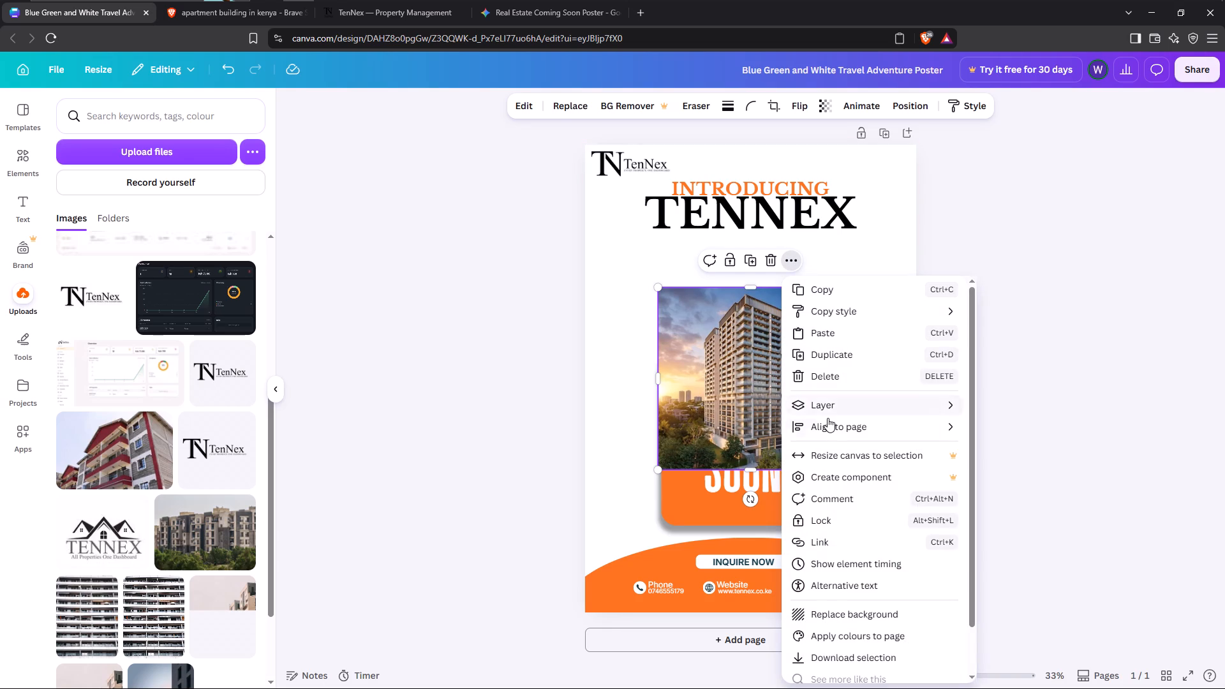
click(841, 405)
click(873, 394)
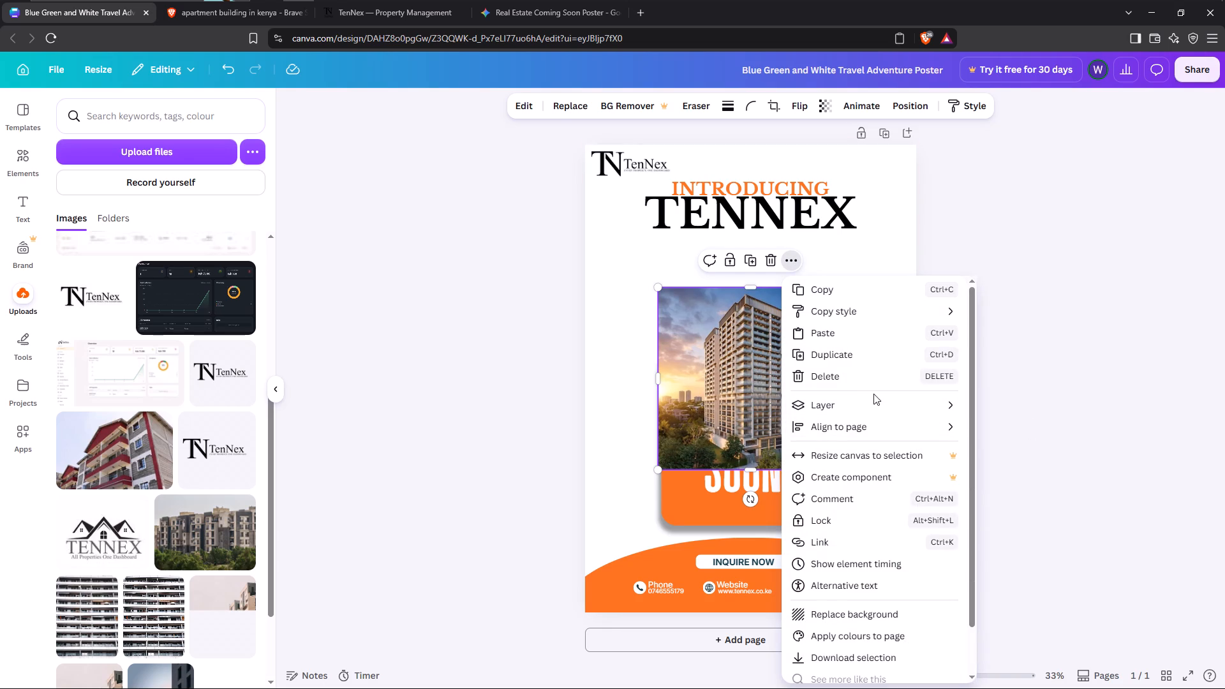
click(878, 399)
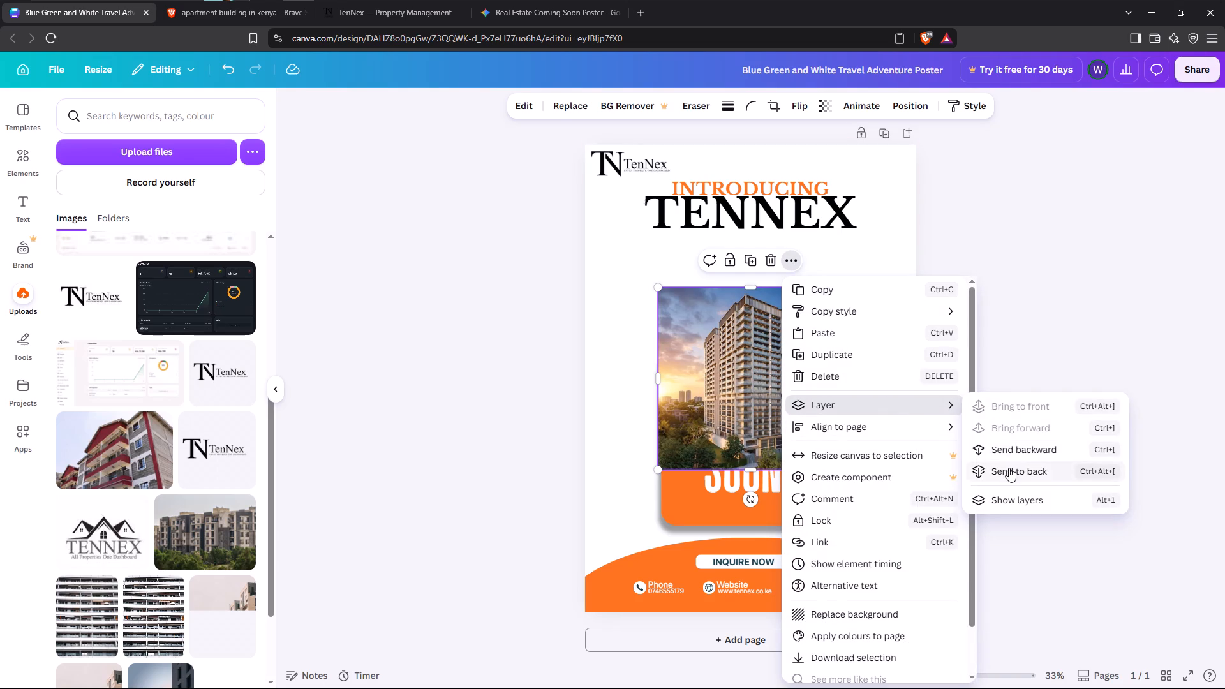
click(1009, 468)
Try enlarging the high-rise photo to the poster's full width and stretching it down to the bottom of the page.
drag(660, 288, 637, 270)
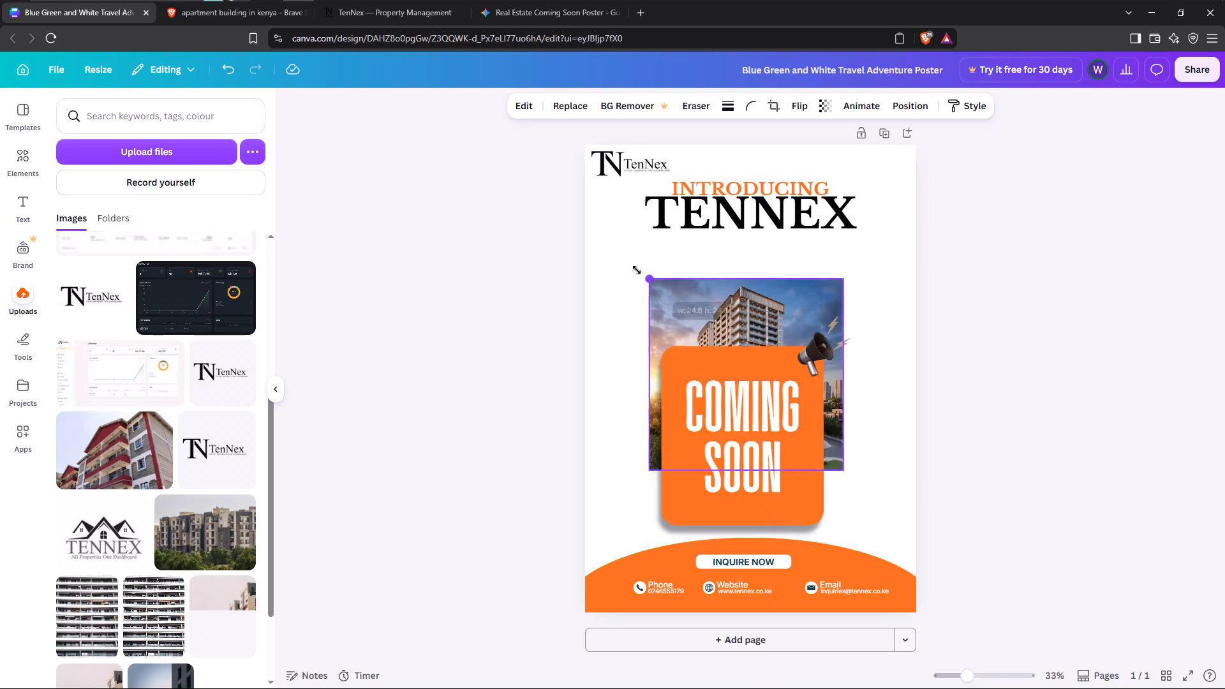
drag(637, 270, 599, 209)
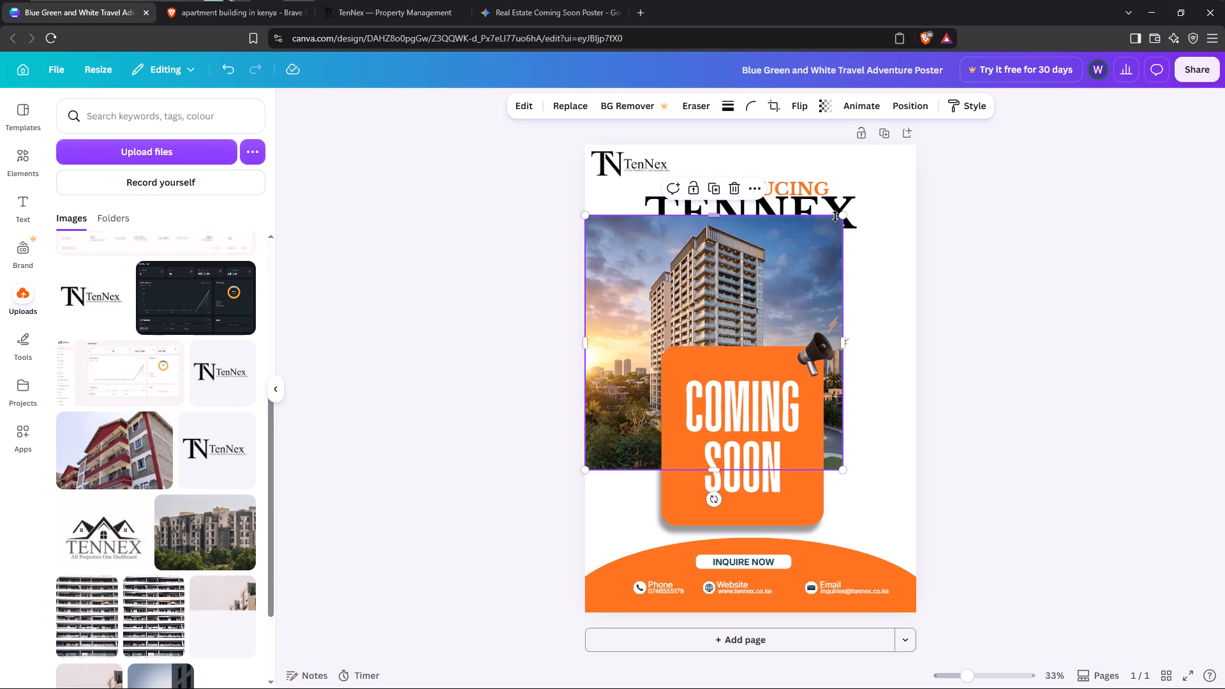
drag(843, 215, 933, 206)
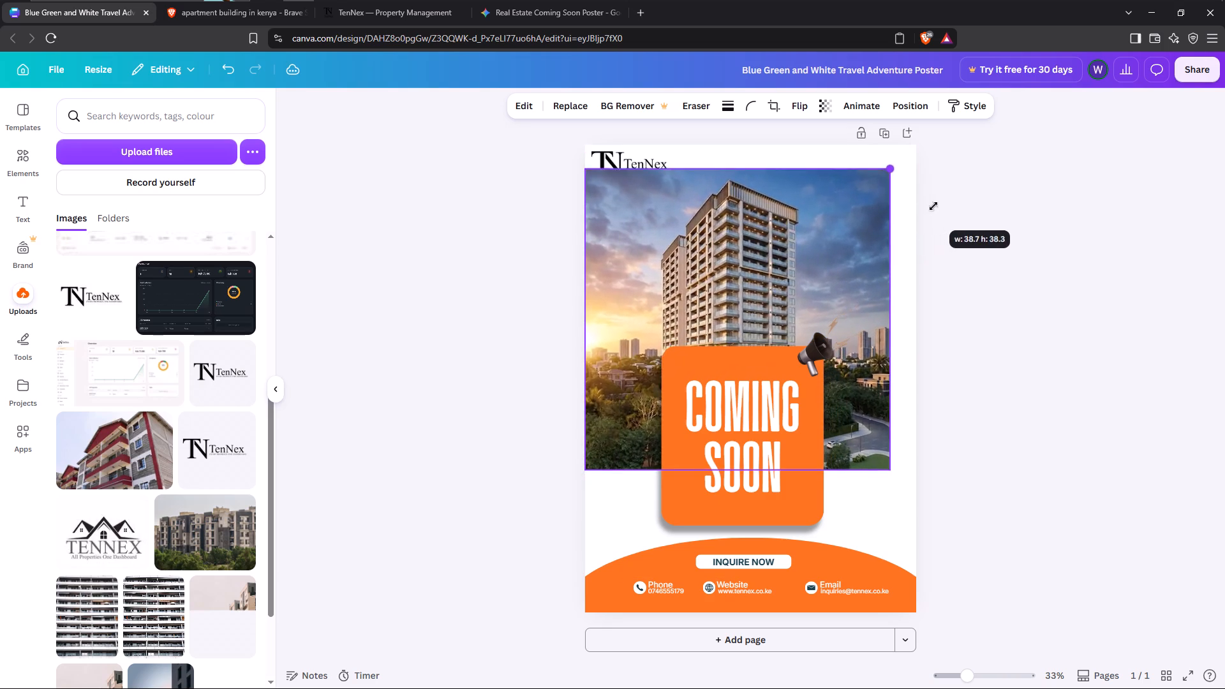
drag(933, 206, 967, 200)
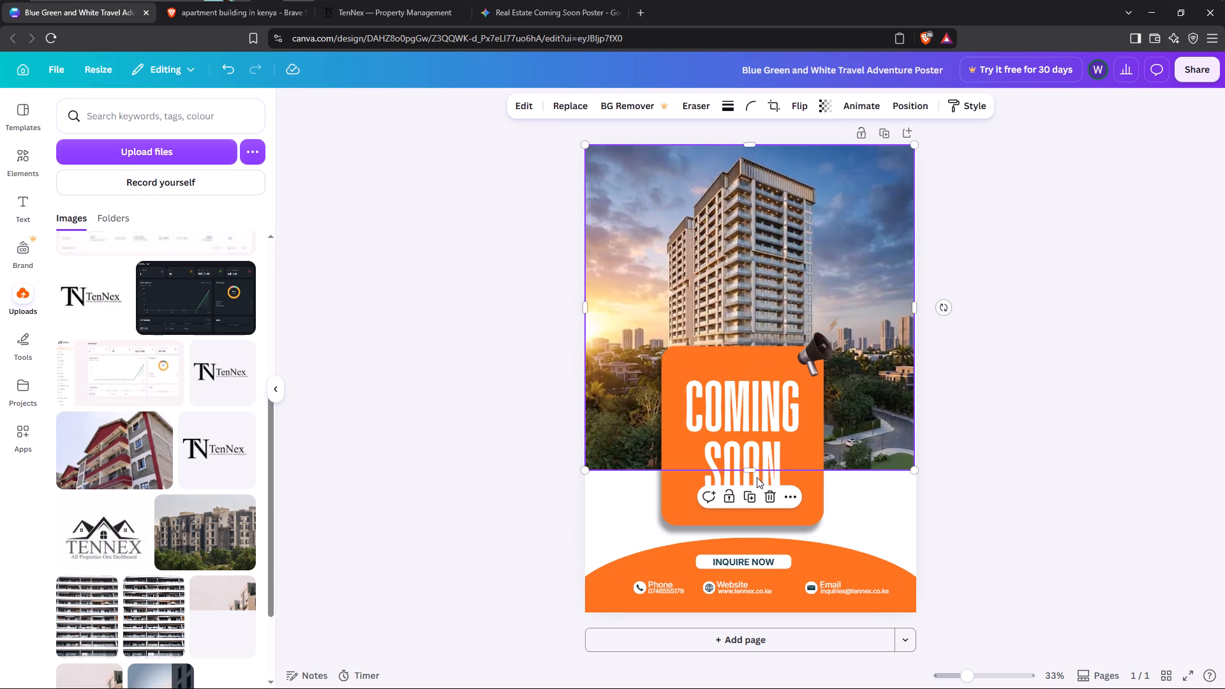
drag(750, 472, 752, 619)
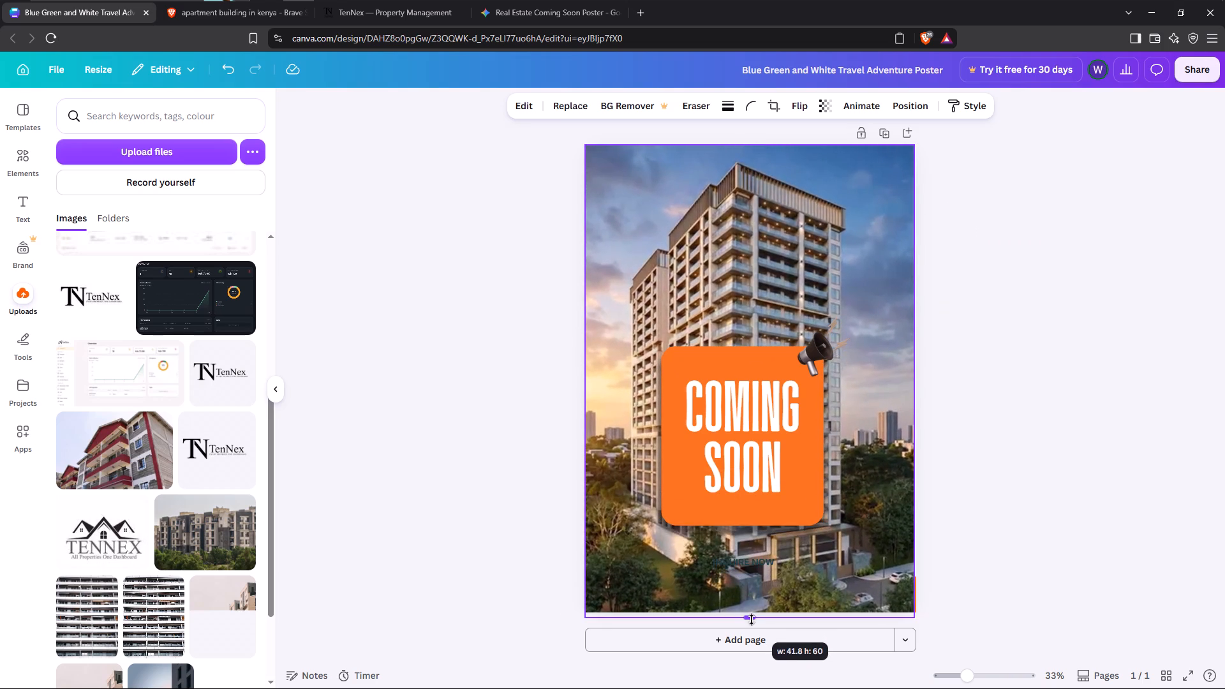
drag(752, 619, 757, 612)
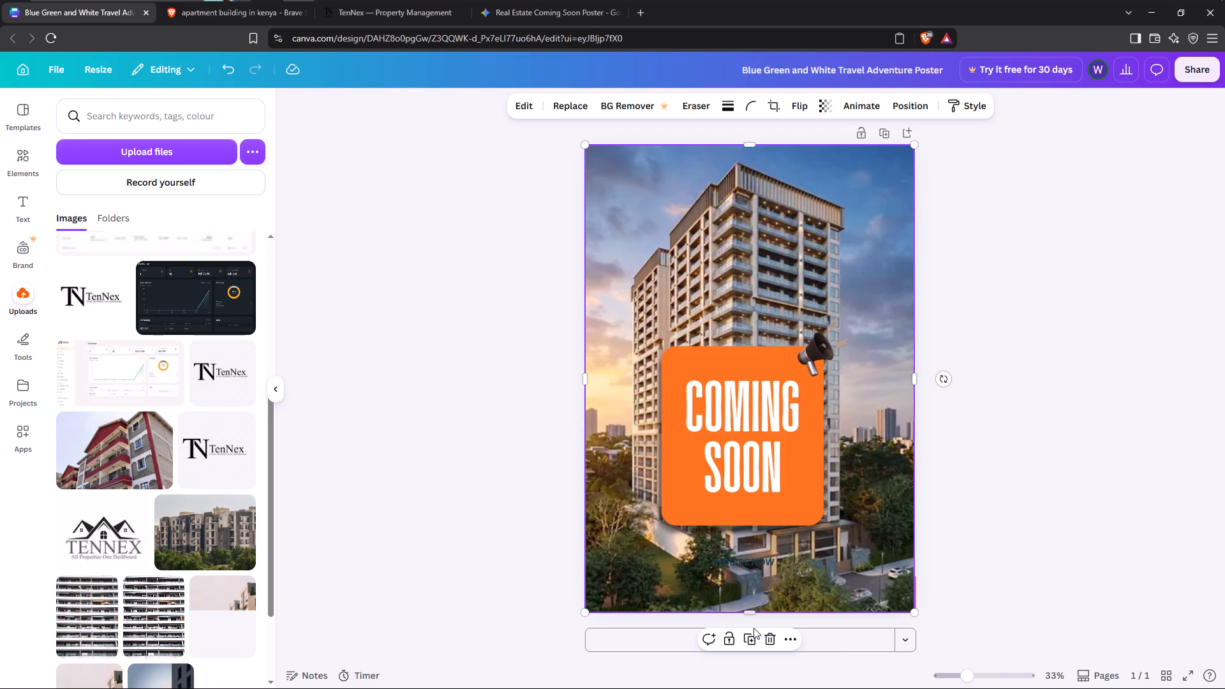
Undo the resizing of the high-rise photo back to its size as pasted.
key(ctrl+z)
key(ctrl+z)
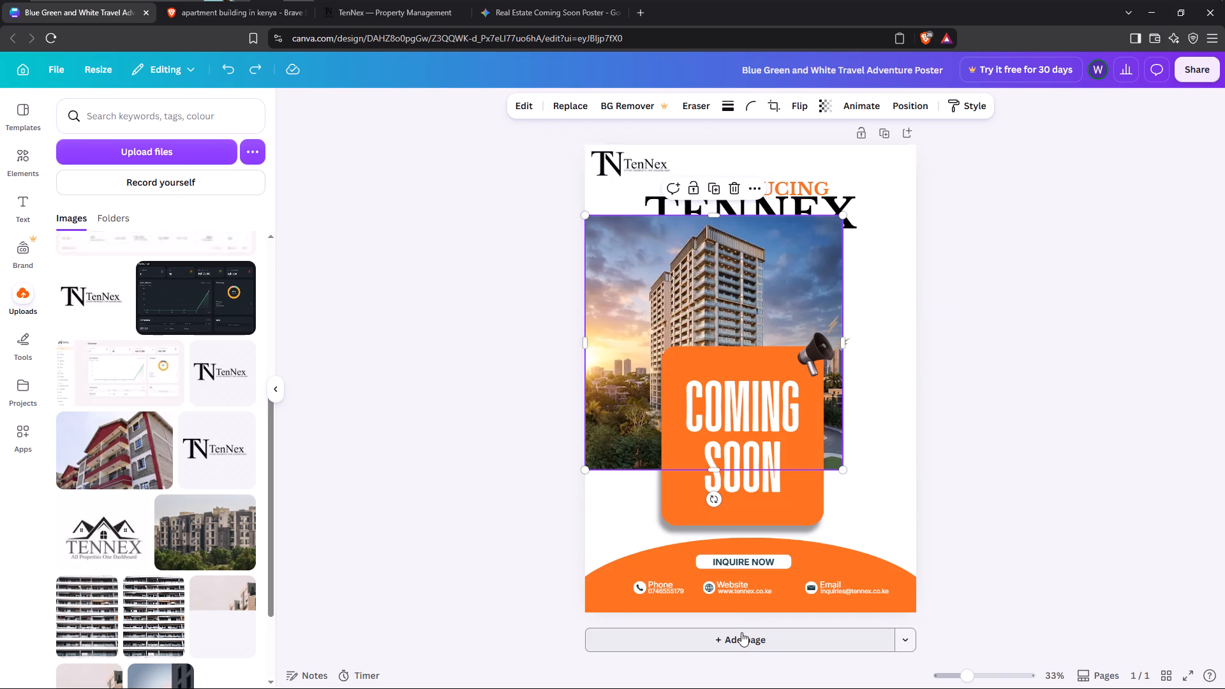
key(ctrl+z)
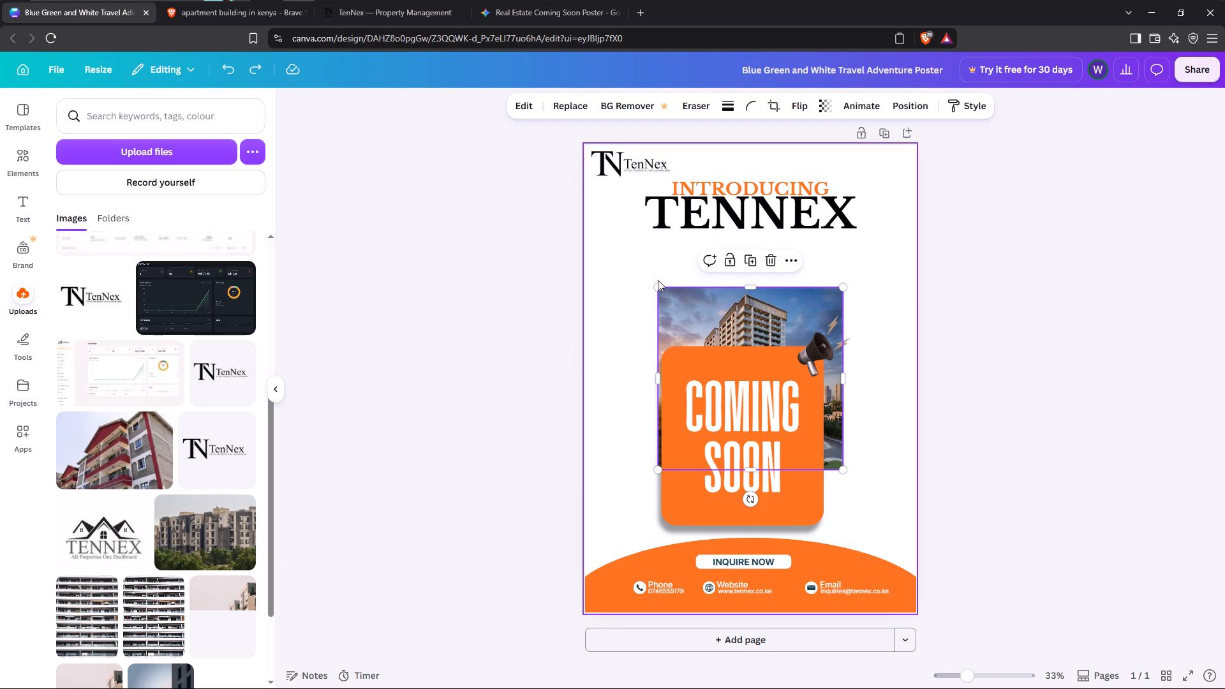
Enlarge the high-rise photo and stretch it to cover the whole poster page.
drag(661, 289, 609, 196)
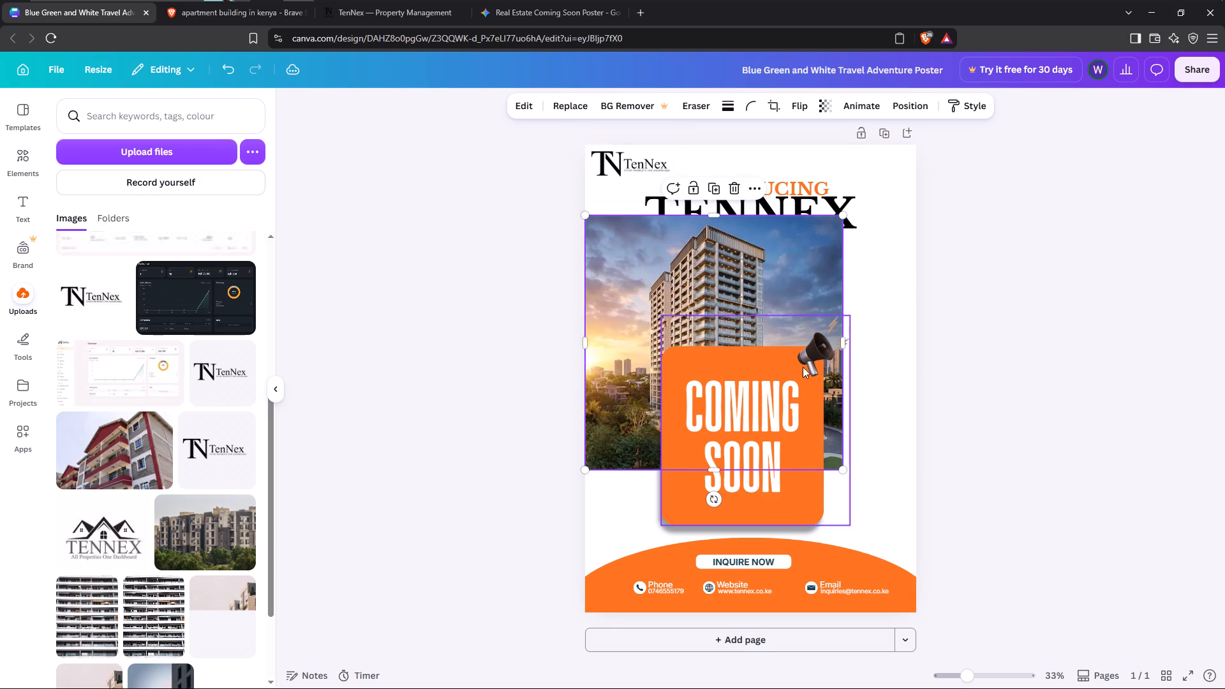
drag(838, 470, 873, 508)
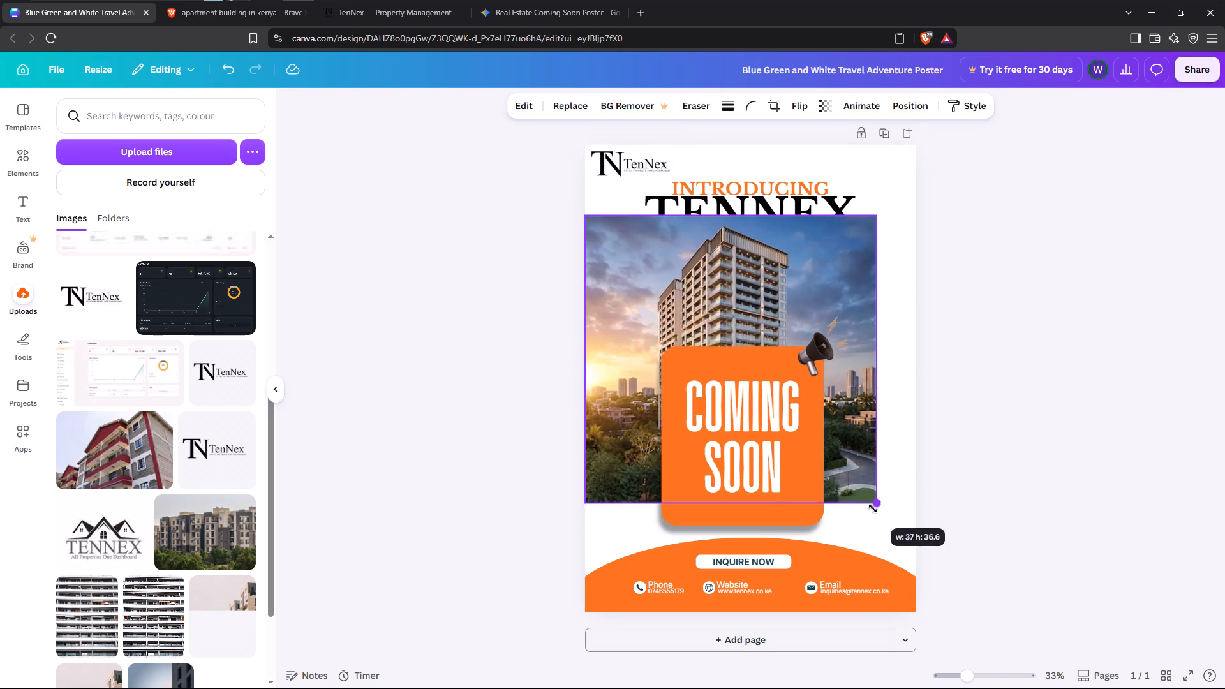
drag(873, 508, 894, 559)
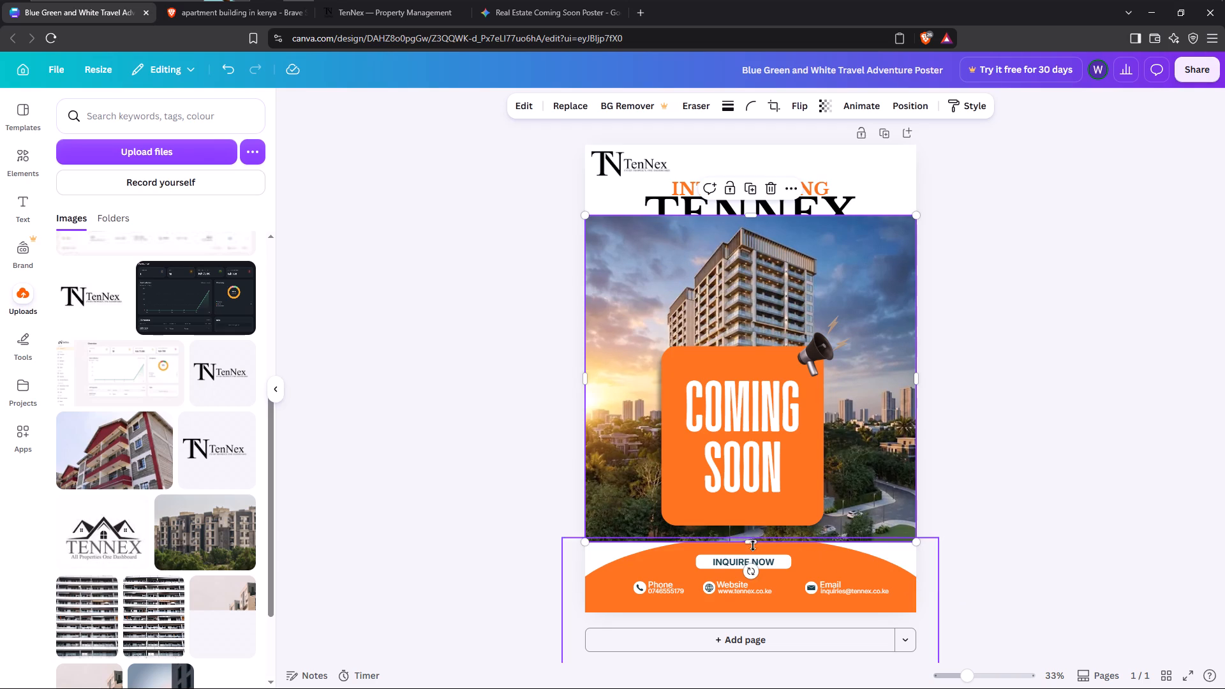
drag(750, 540, 759, 607)
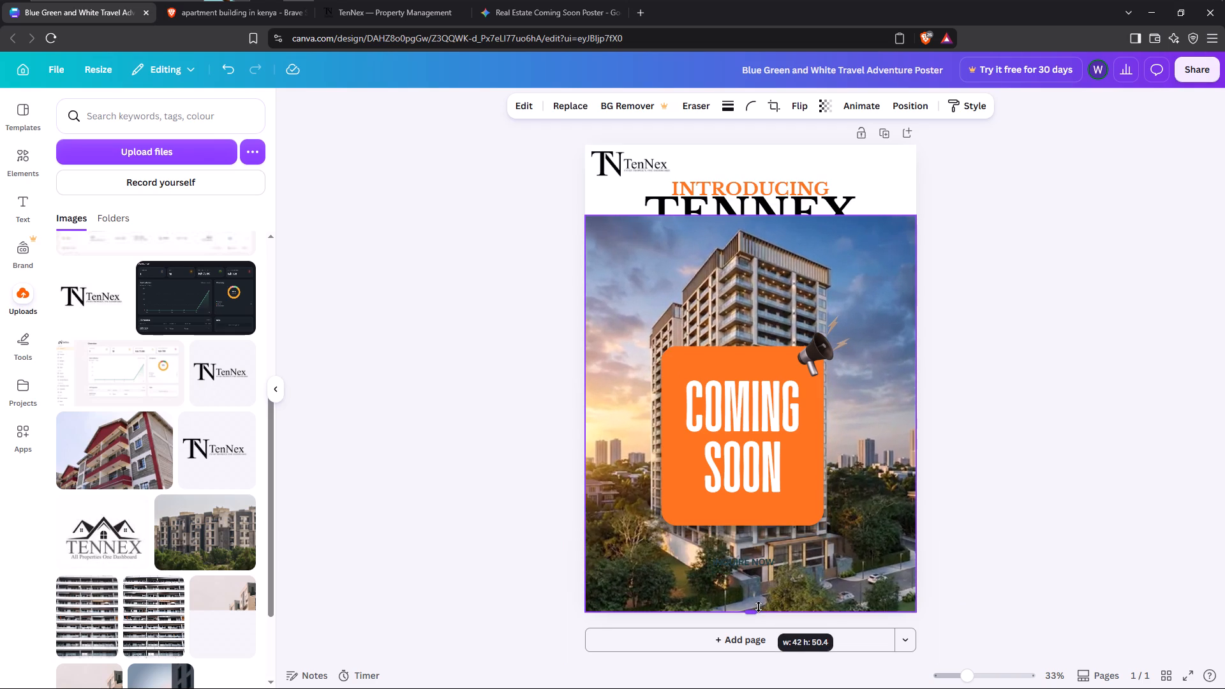
drag(759, 607, 762, 612)
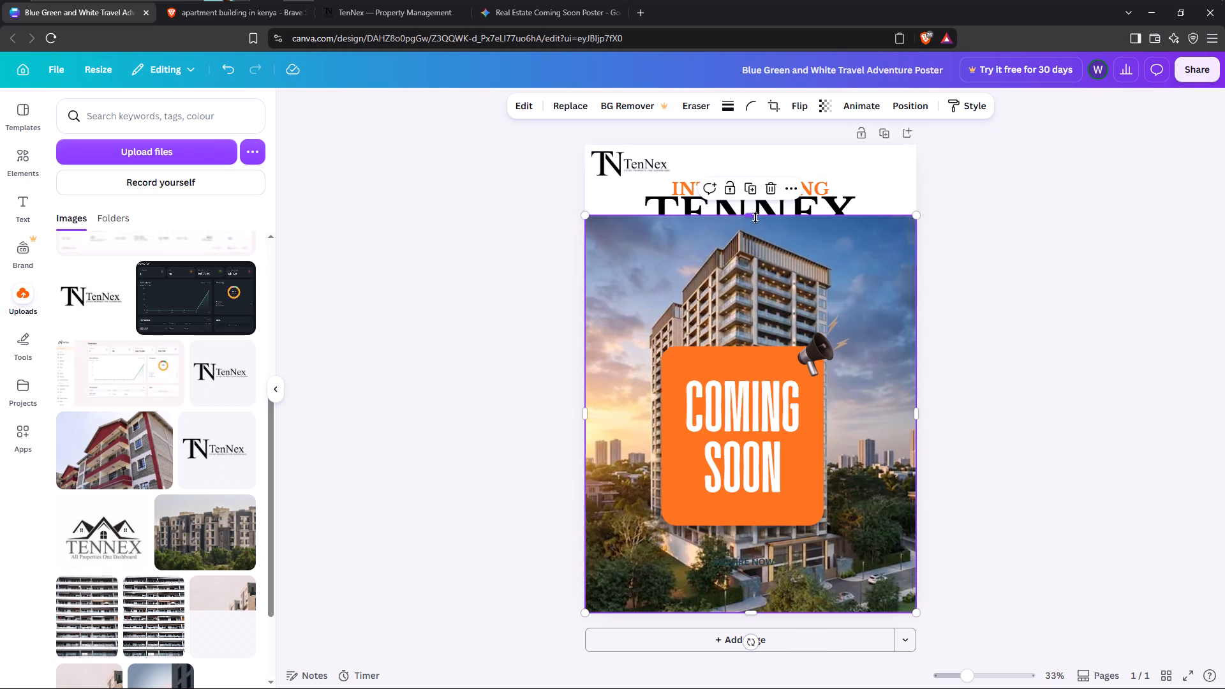
drag(754, 214, 750, 145)
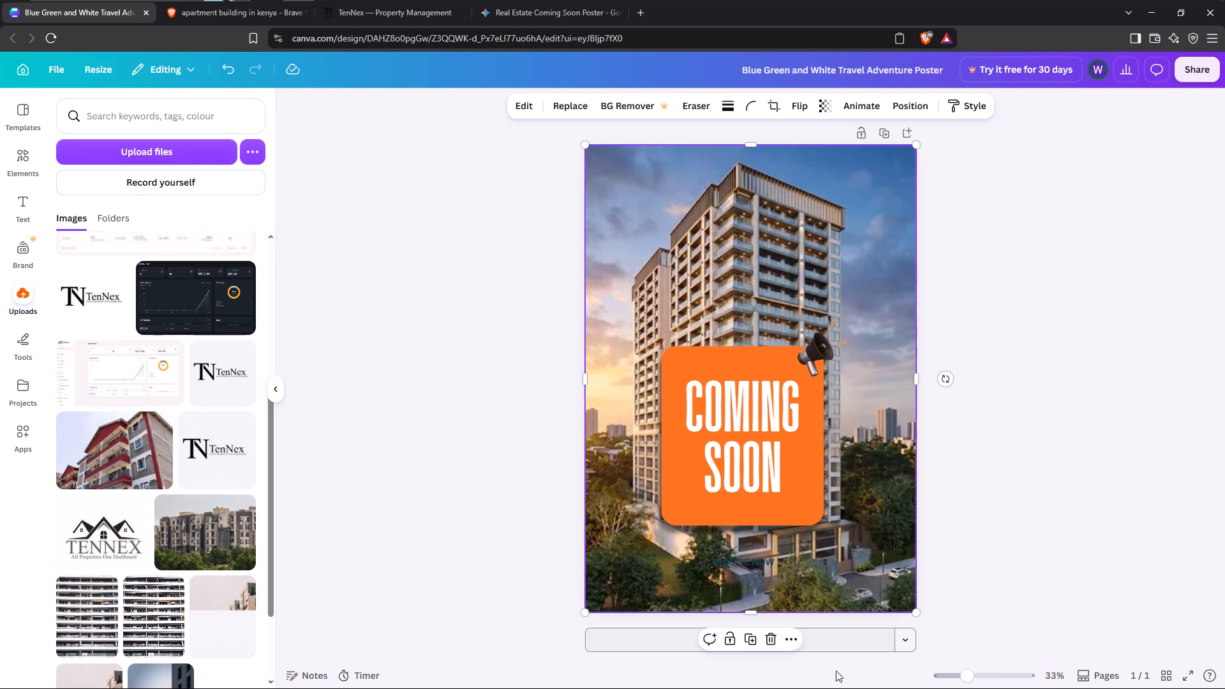
Send the full-page high-rise photo to the back, behind the logo, title, COMING SOON box and contact footer.
click(792, 640)
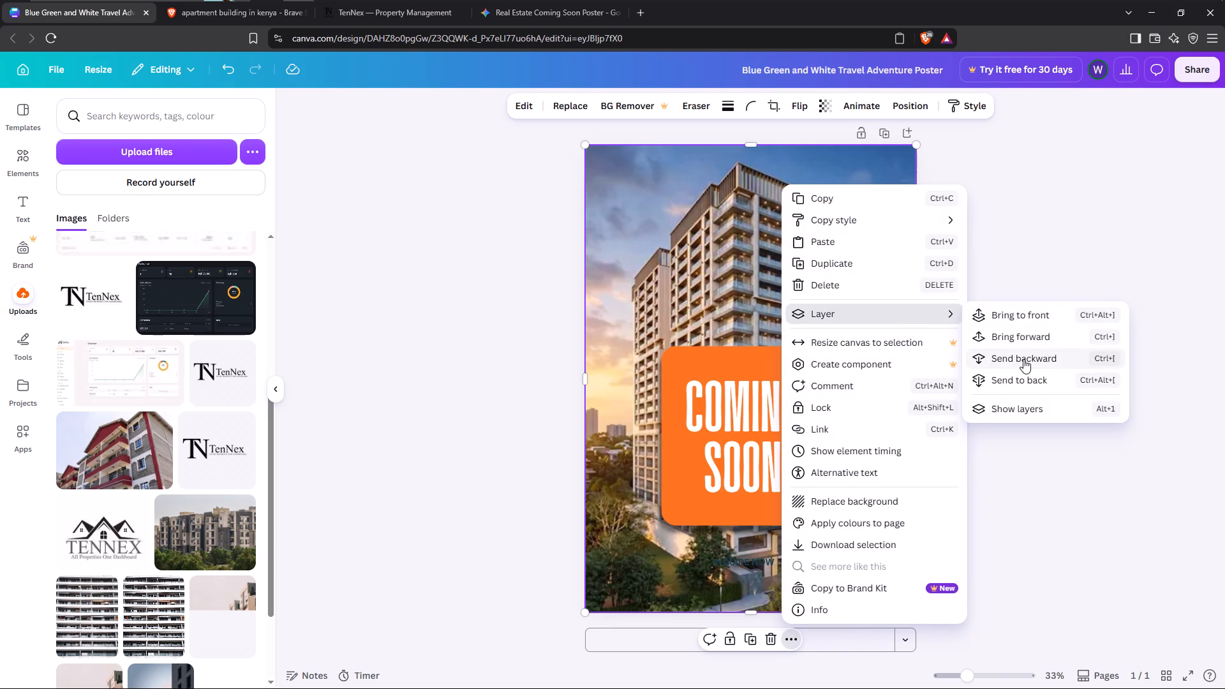
click(1023, 376)
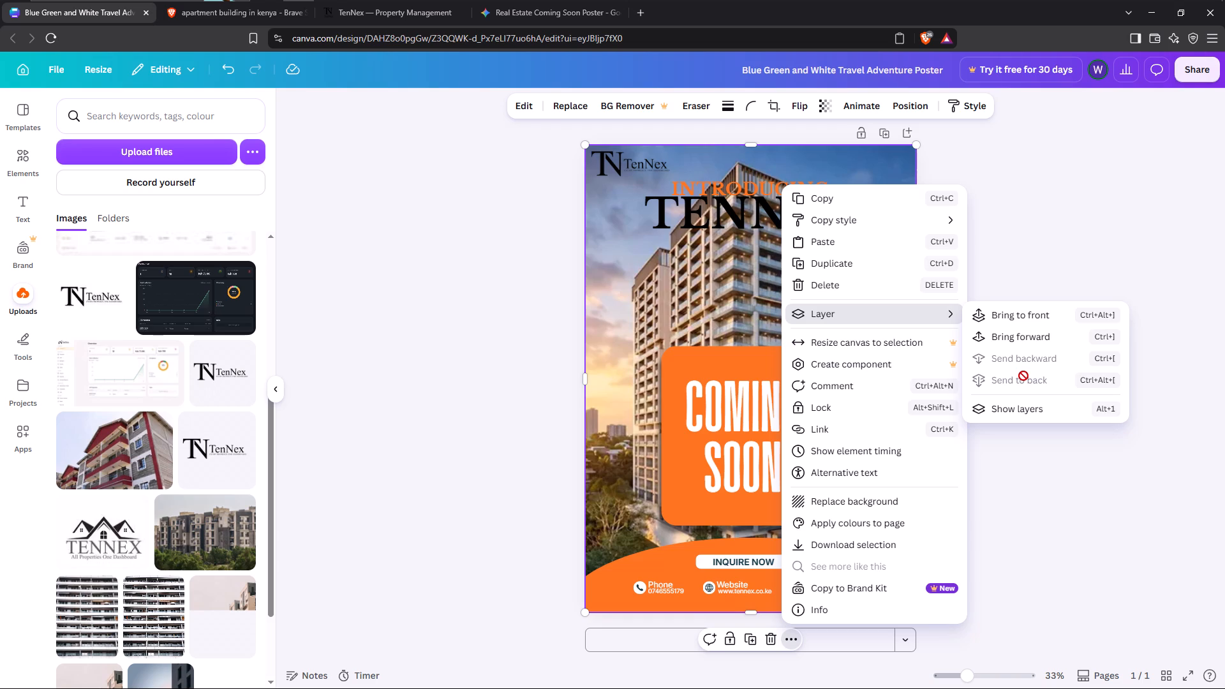
click(1061, 233)
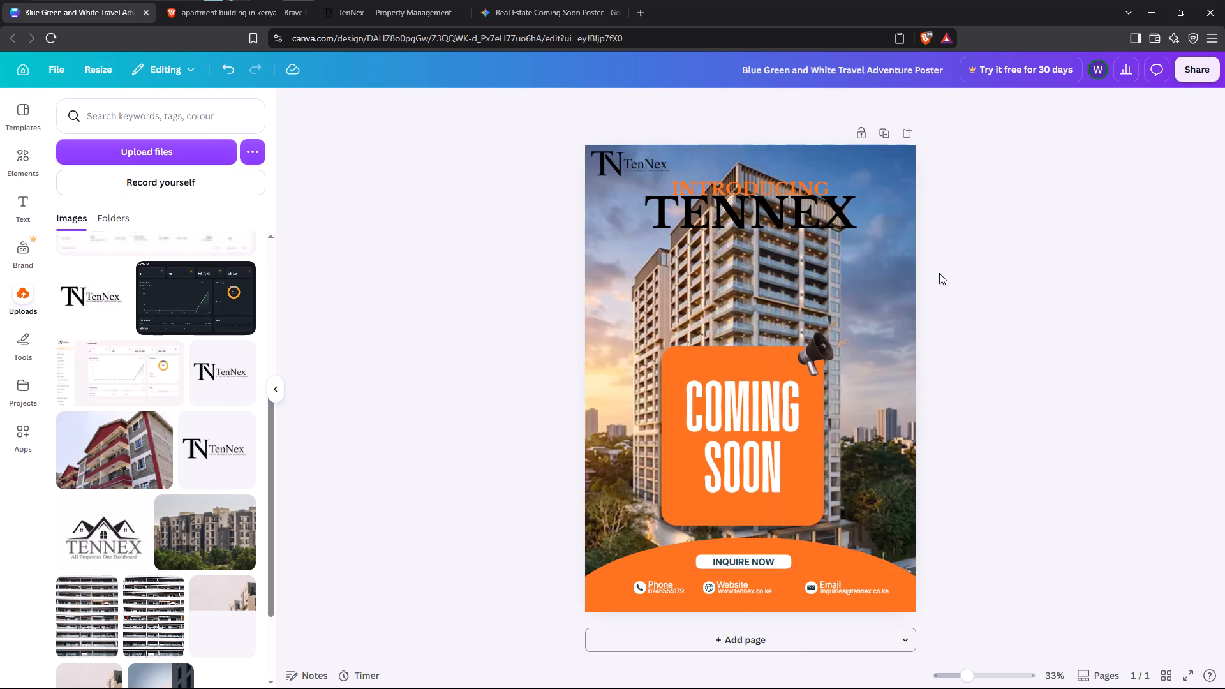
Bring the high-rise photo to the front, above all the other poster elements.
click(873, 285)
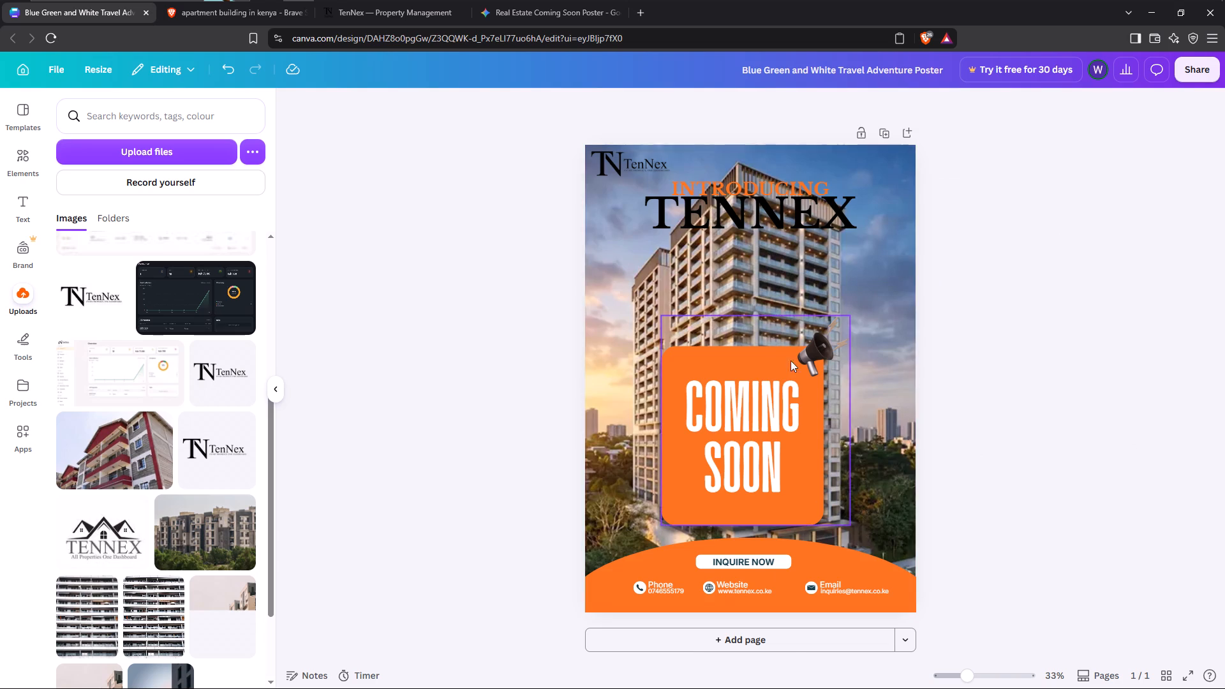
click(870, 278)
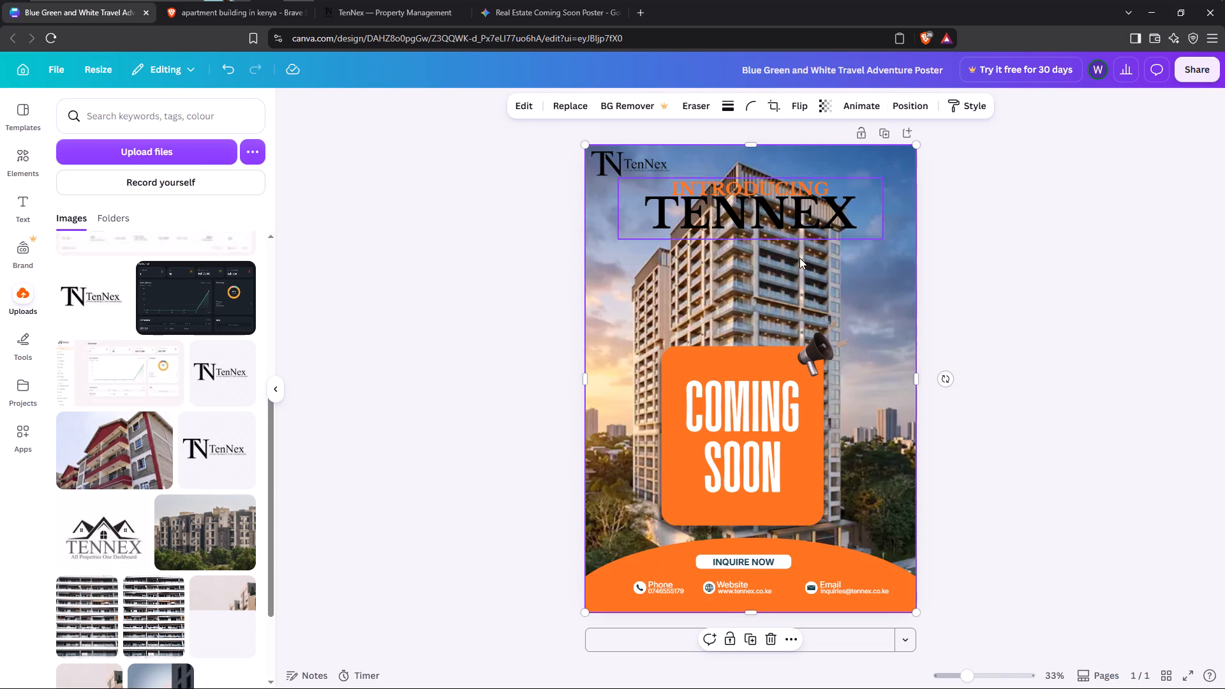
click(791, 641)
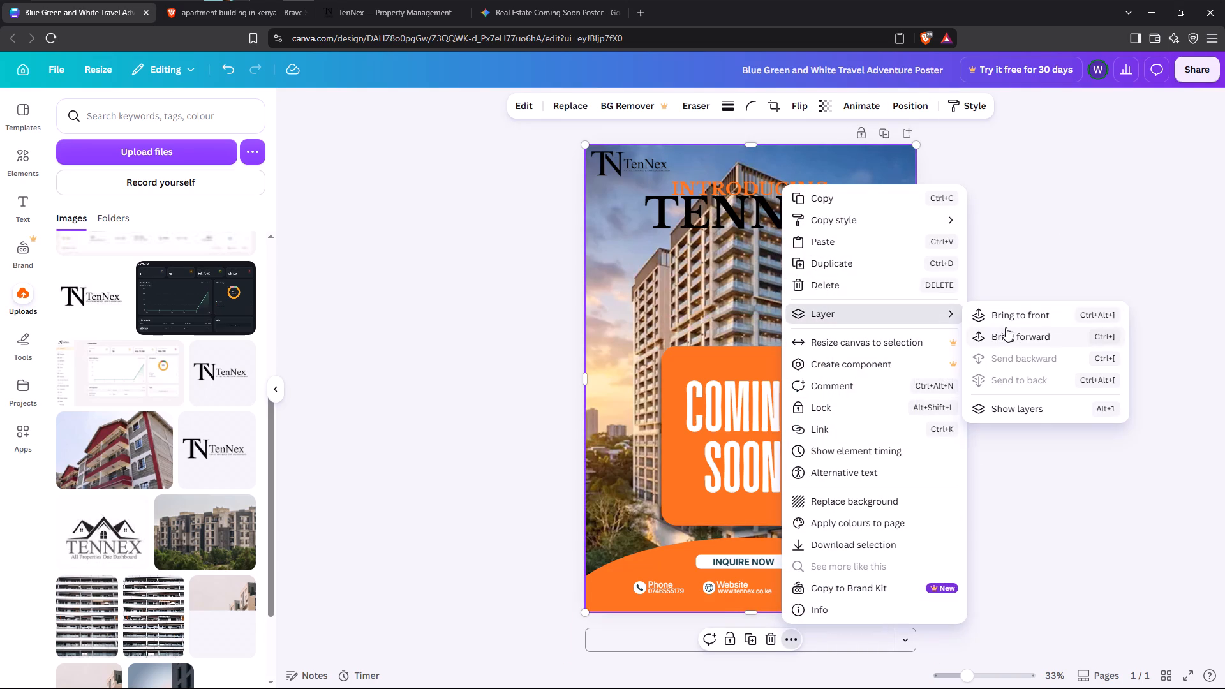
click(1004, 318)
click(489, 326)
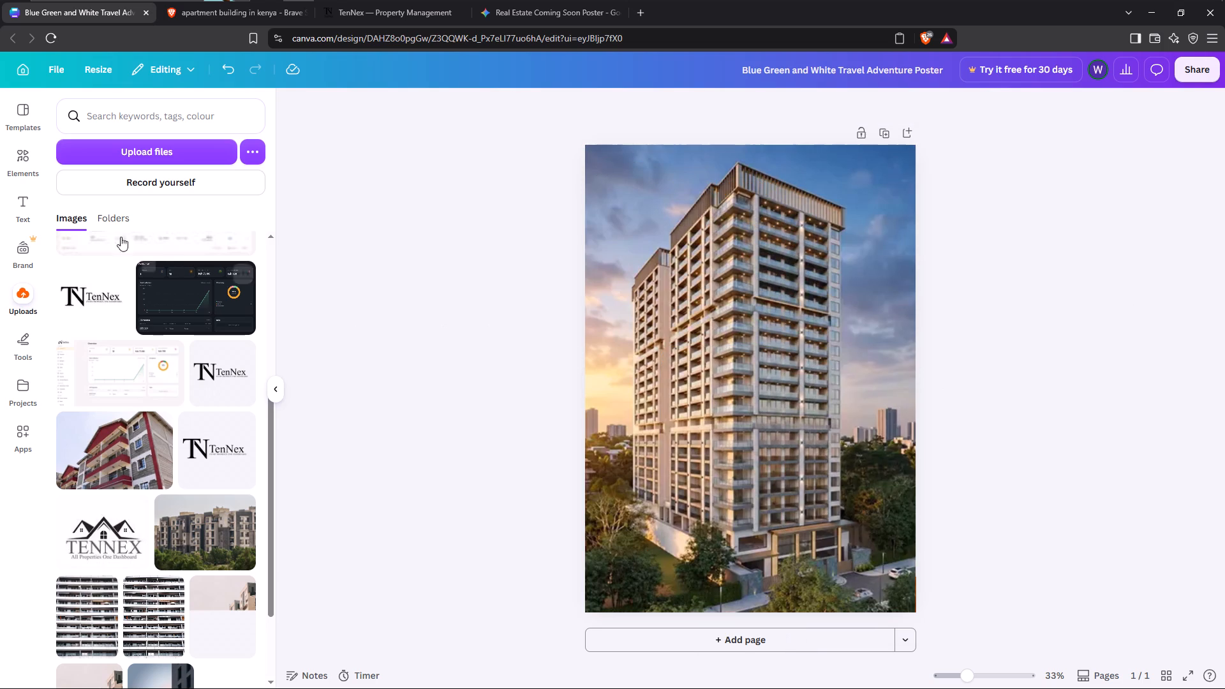
Add the recently used rounded square shape and stretch it past the page edges so it covers the whole poster.
click(17, 145)
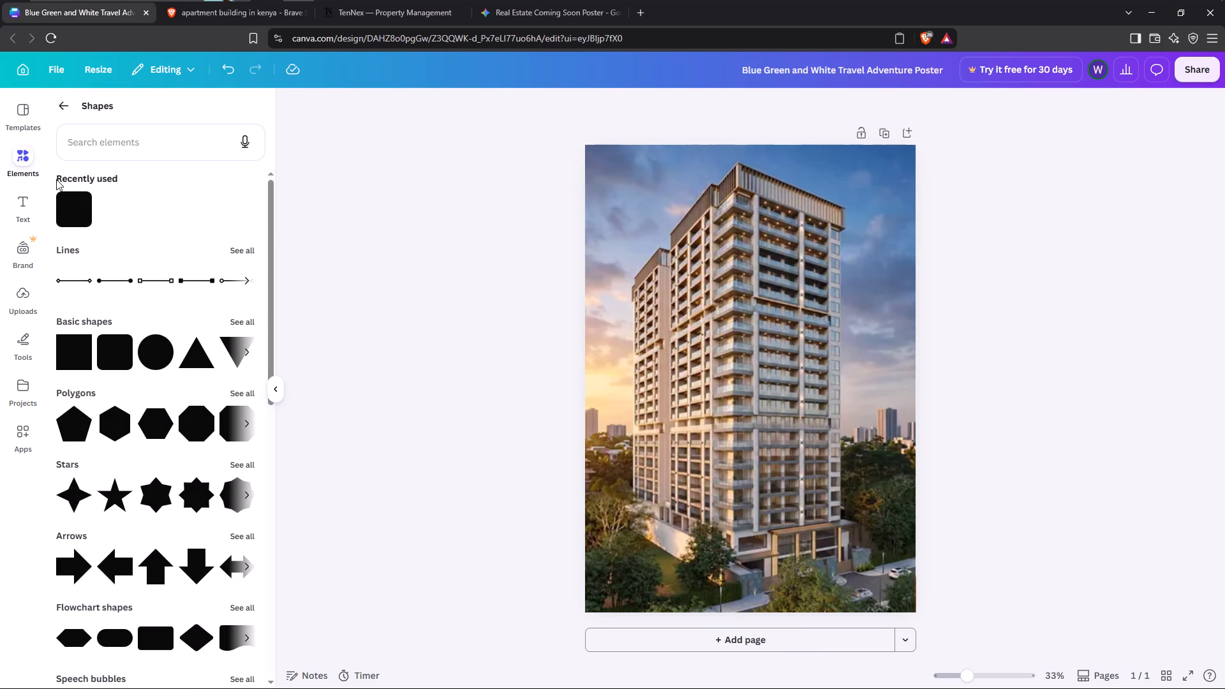
click(63, 207)
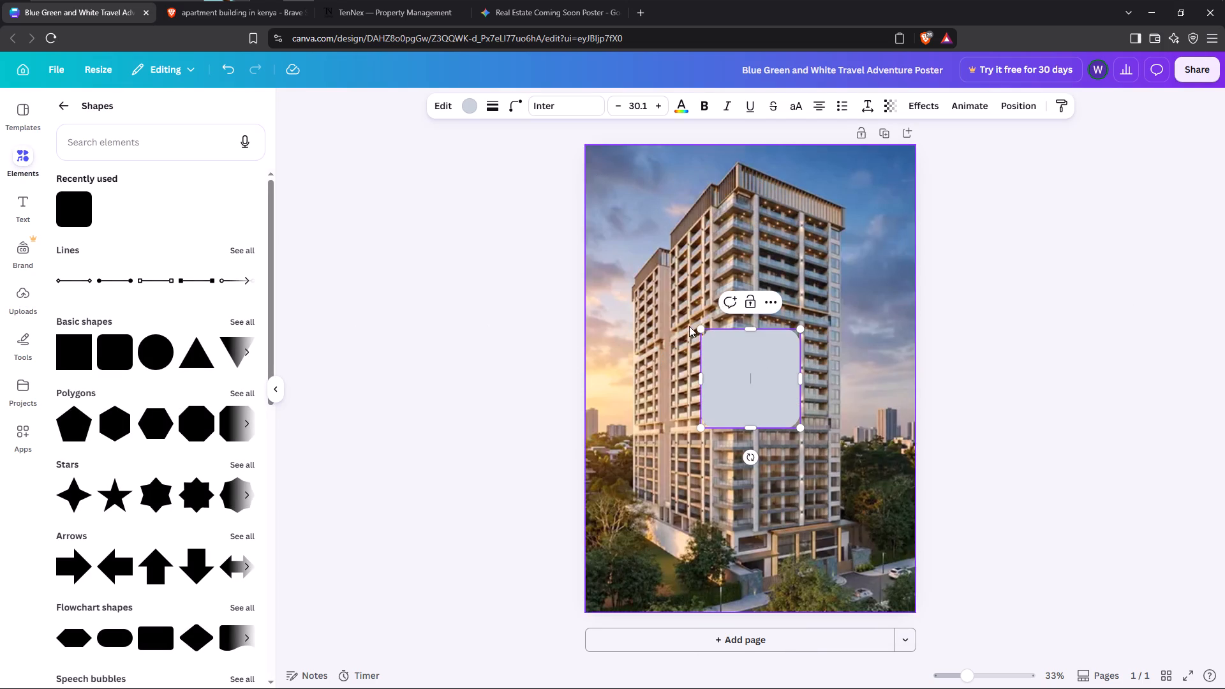
drag(700, 332, 591, 147)
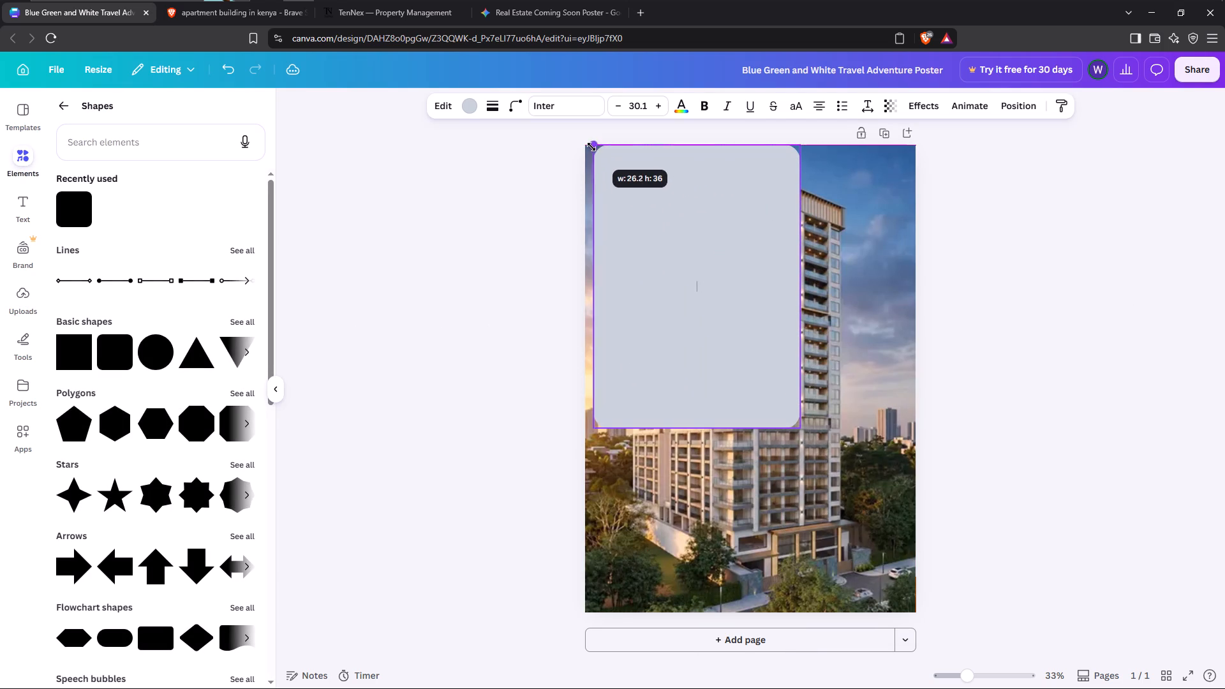
drag(591, 147, 584, 143)
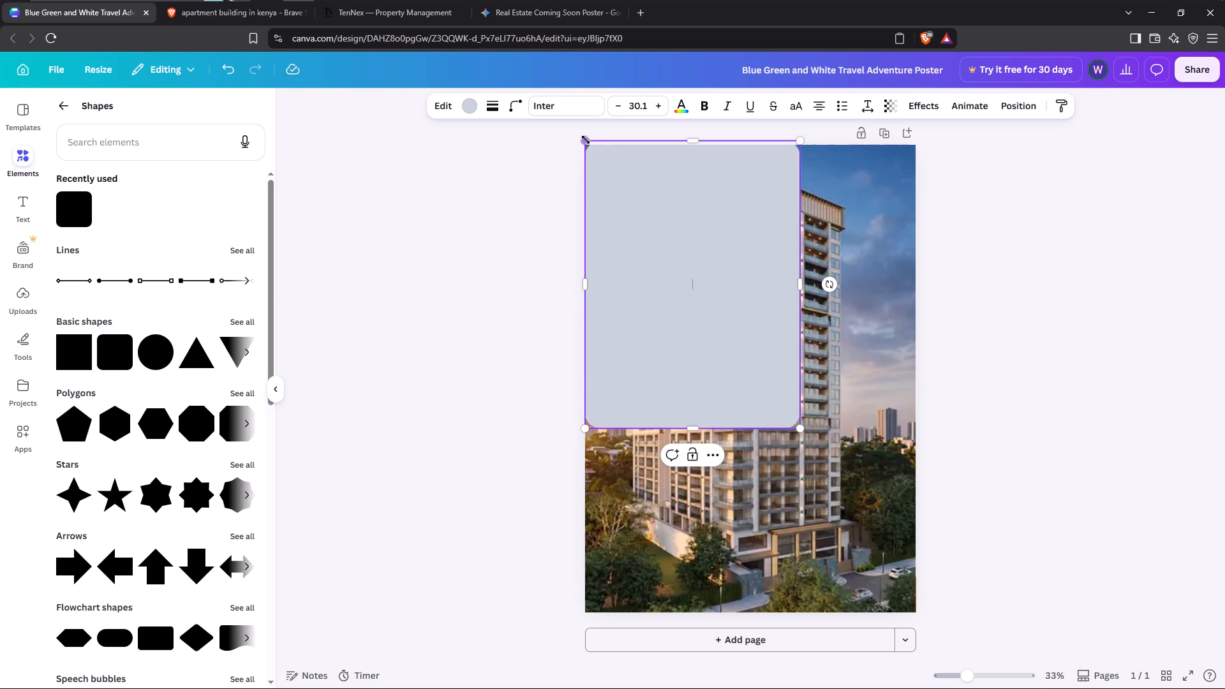
drag(586, 140, 579, 141)
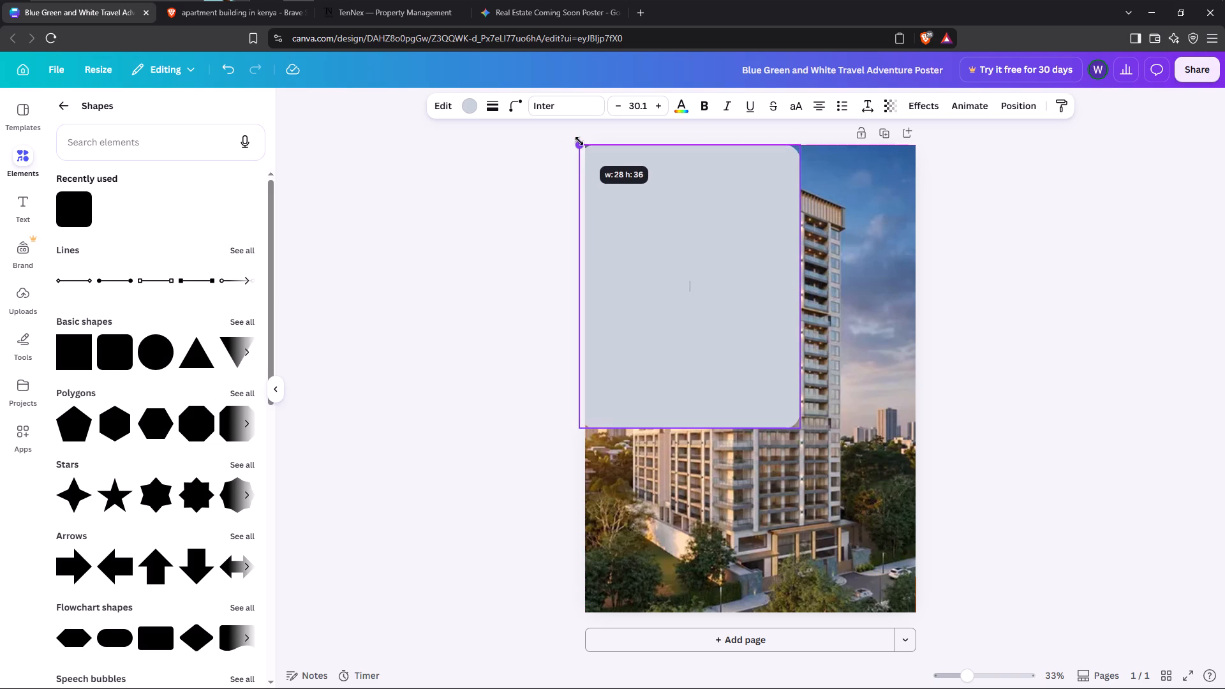
drag(579, 141, 579, 138)
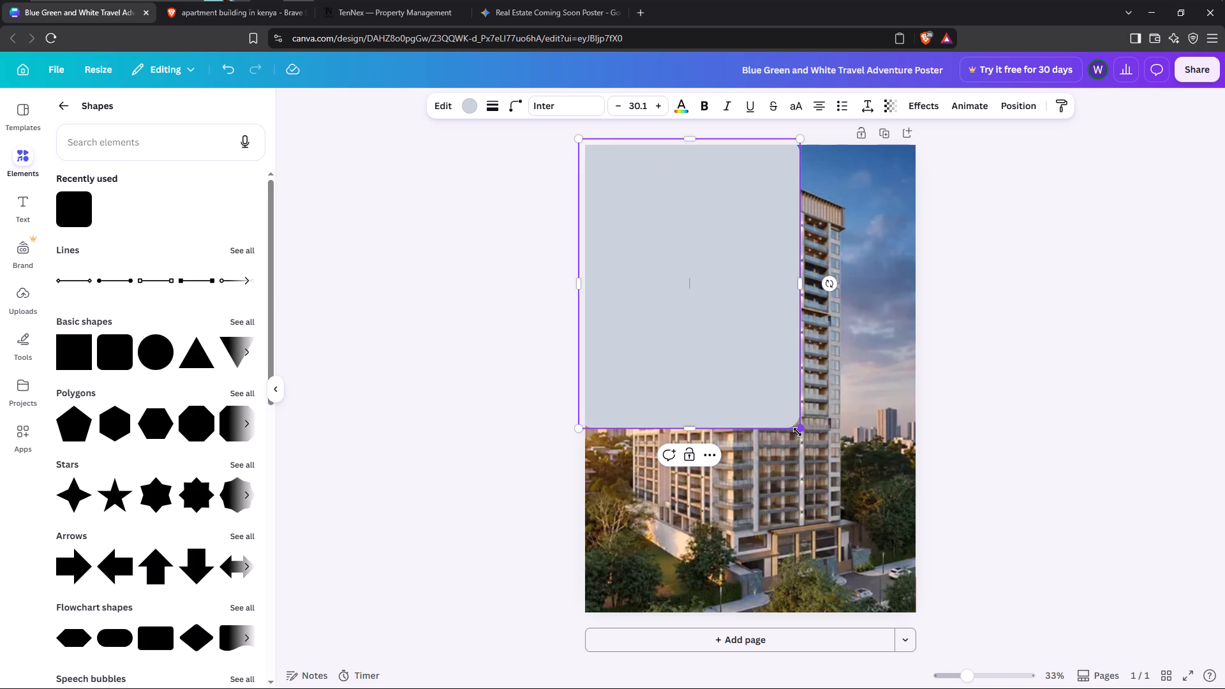
drag(799, 429, 926, 649)
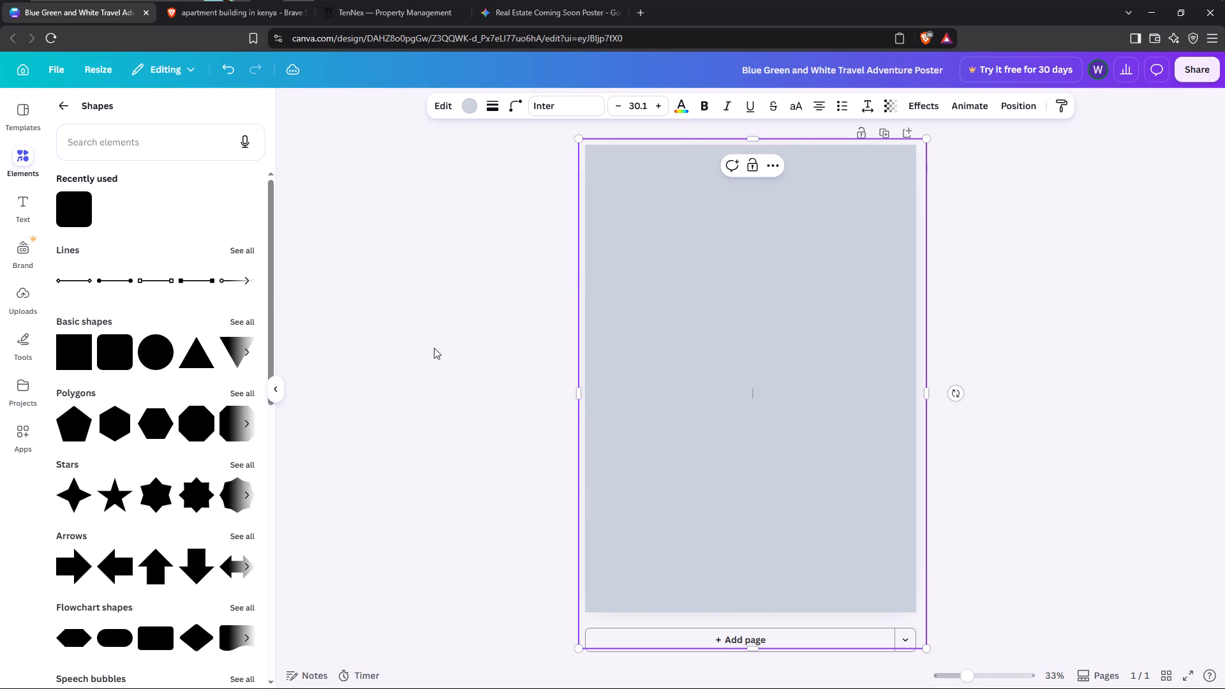
Fill the full-page shape with black and set its transparency to 60.
click(470, 110)
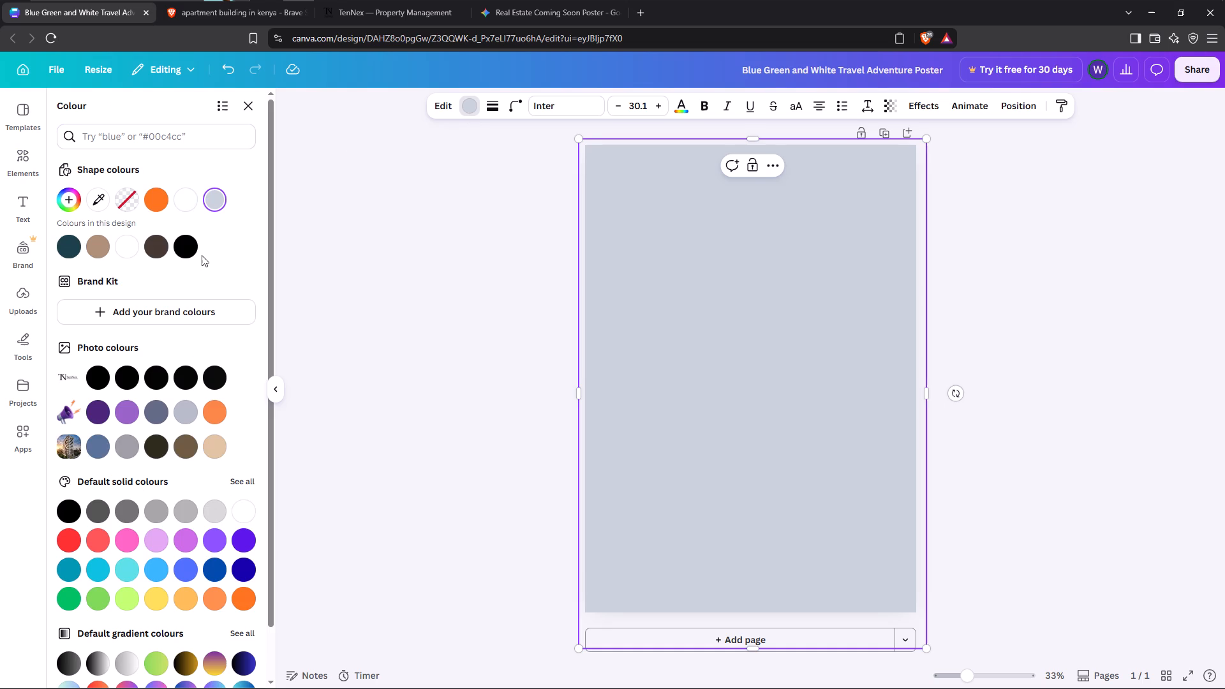
click(189, 246)
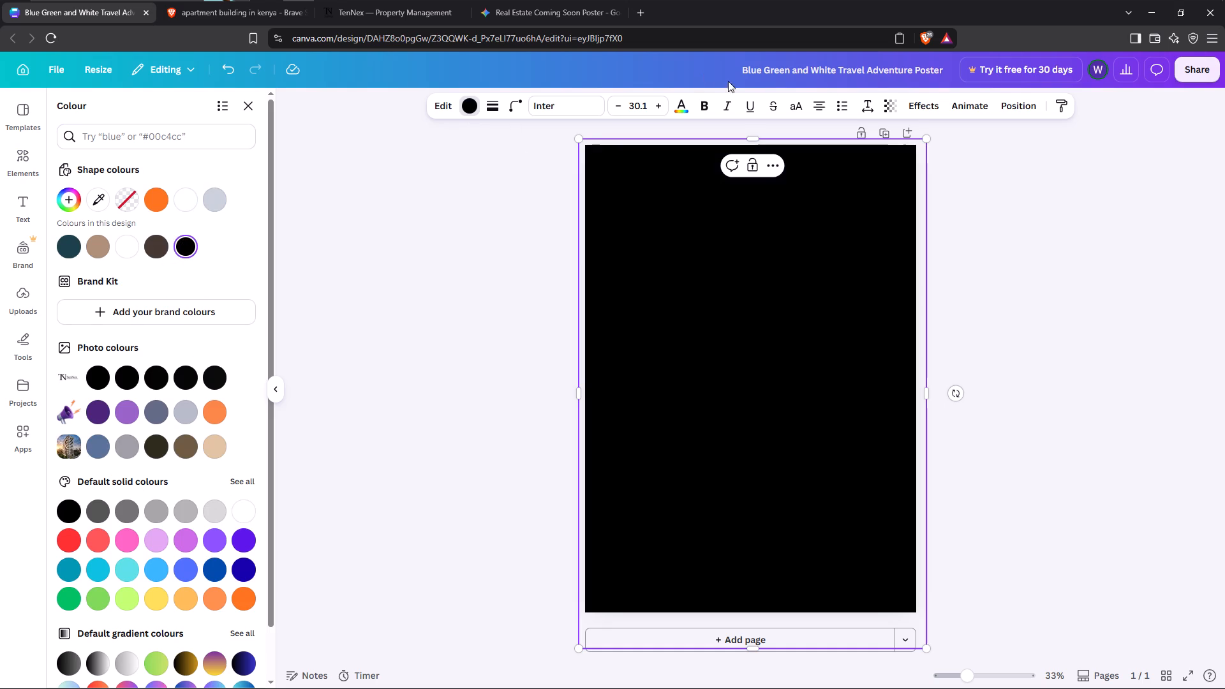
click(898, 108)
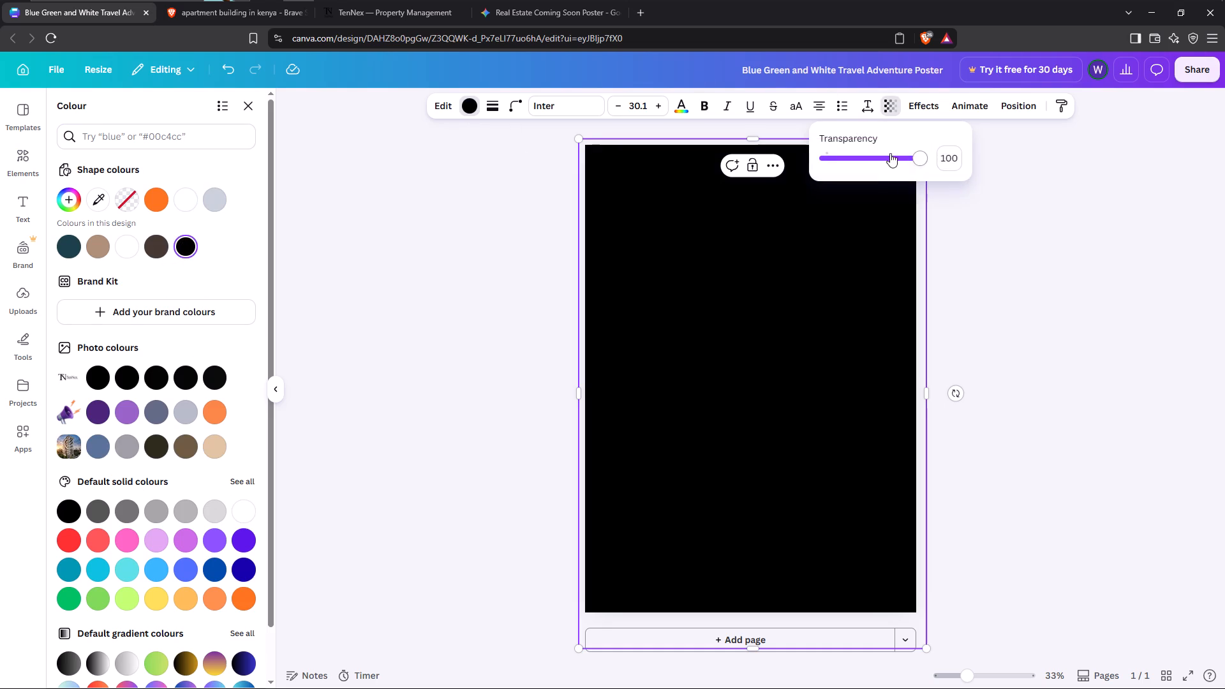
drag(894, 155, 870, 167)
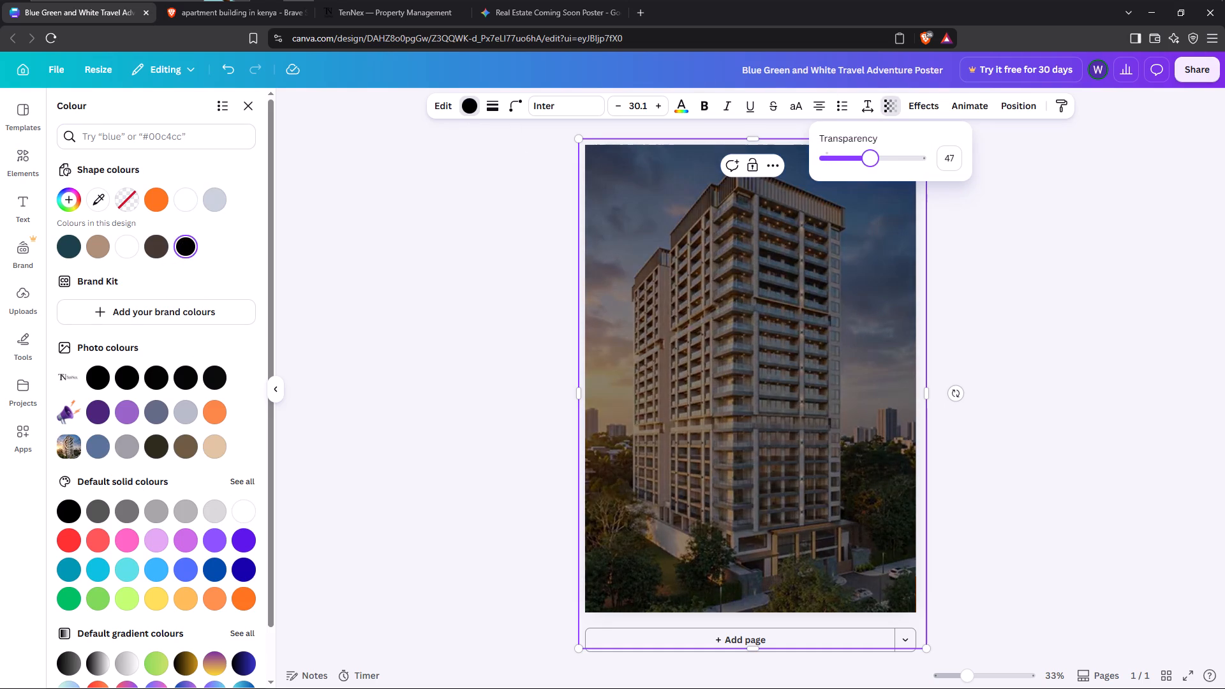
drag(870, 167, 880, 161)
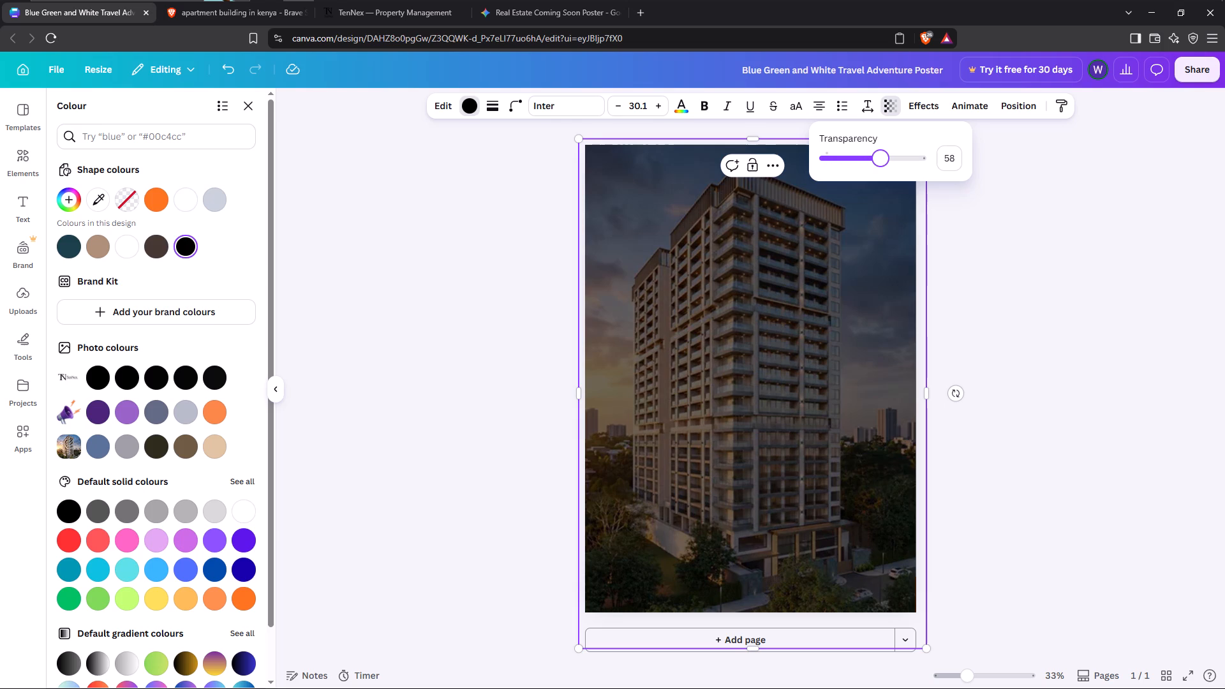
drag(880, 161, 882, 162)
click(1217, 255)
click(446, 230)
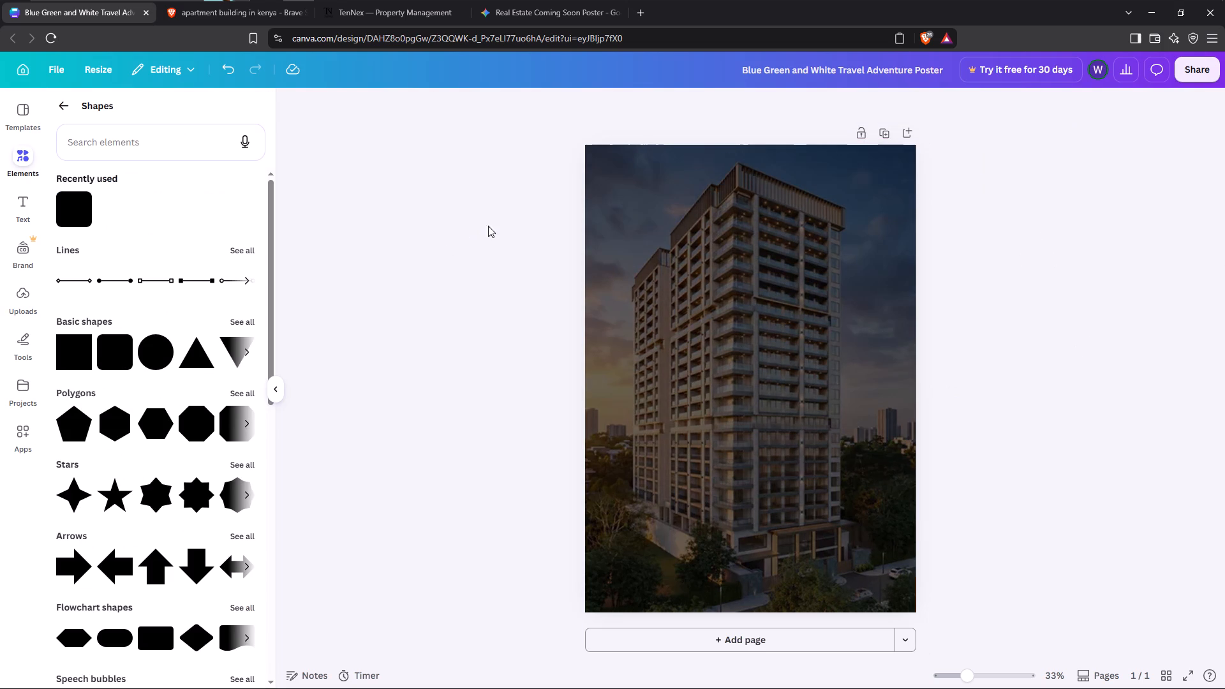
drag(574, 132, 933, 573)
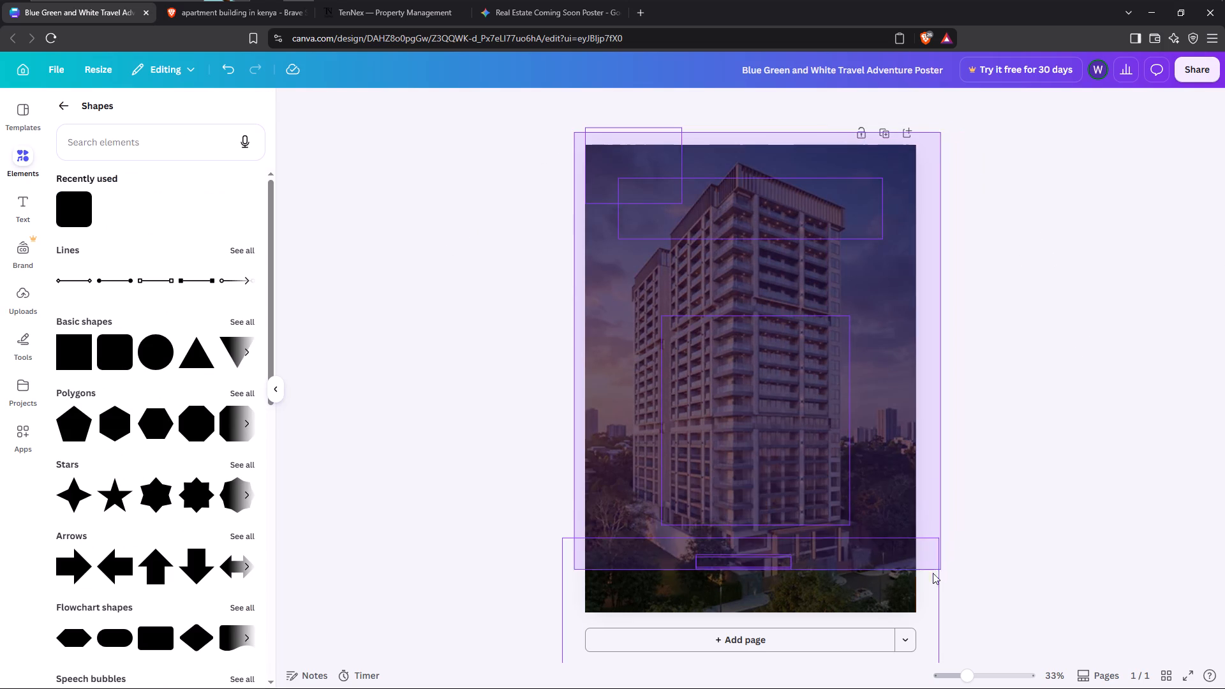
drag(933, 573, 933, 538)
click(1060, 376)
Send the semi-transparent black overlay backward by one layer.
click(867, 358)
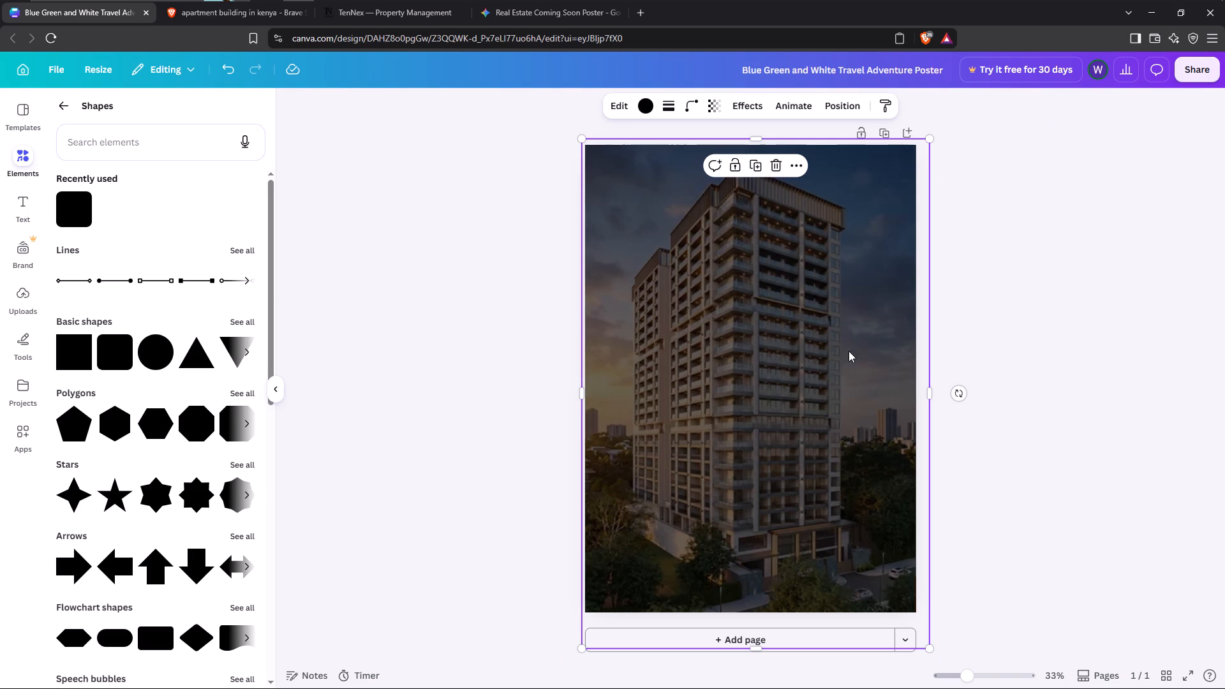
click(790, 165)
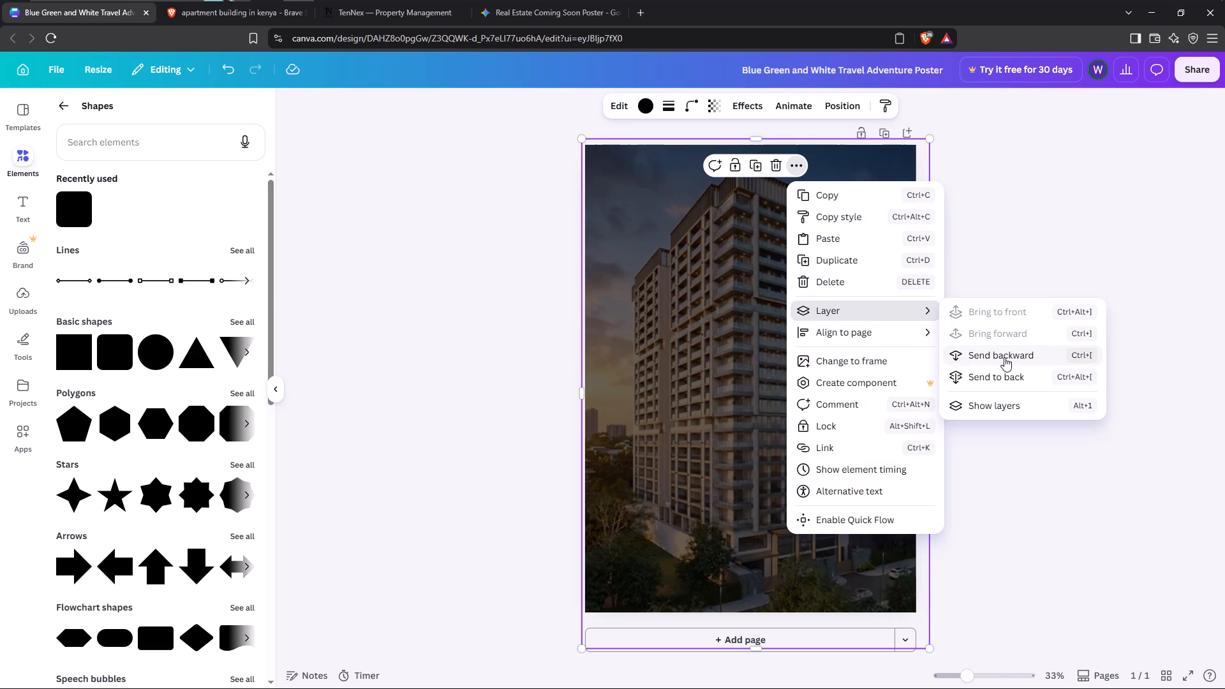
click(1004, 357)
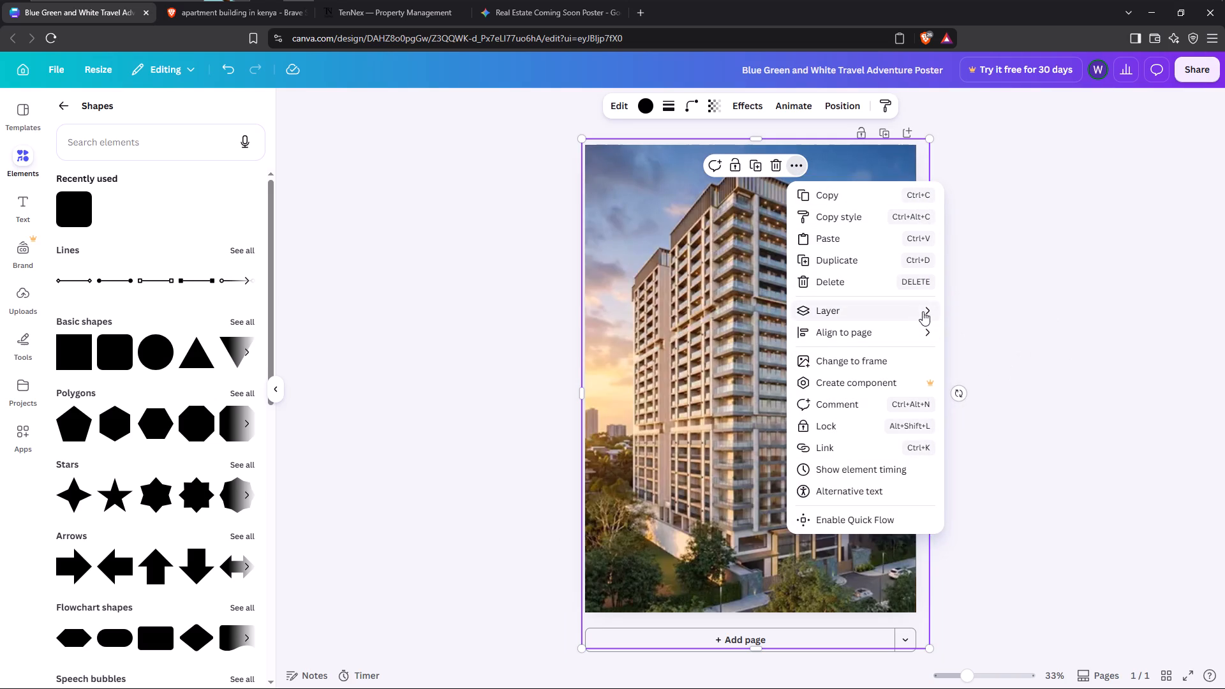
Send the high-rise photo to the back, behind the overlay and all other poster elements.
click(674, 295)
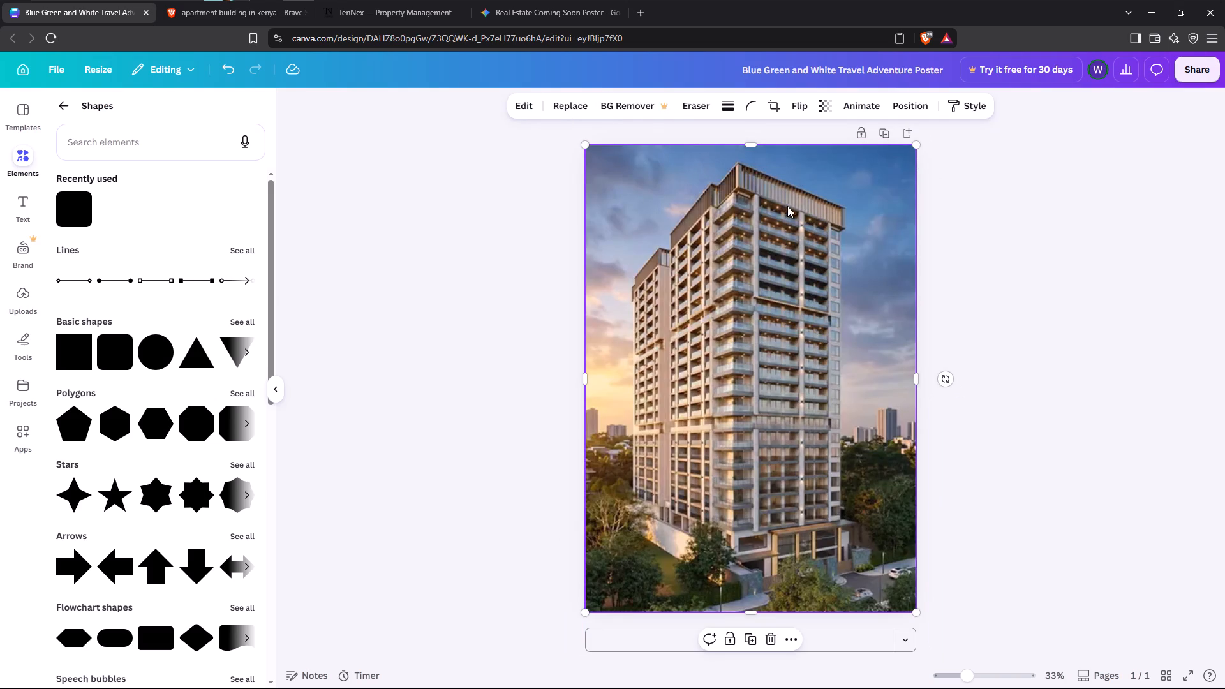
click(791, 639)
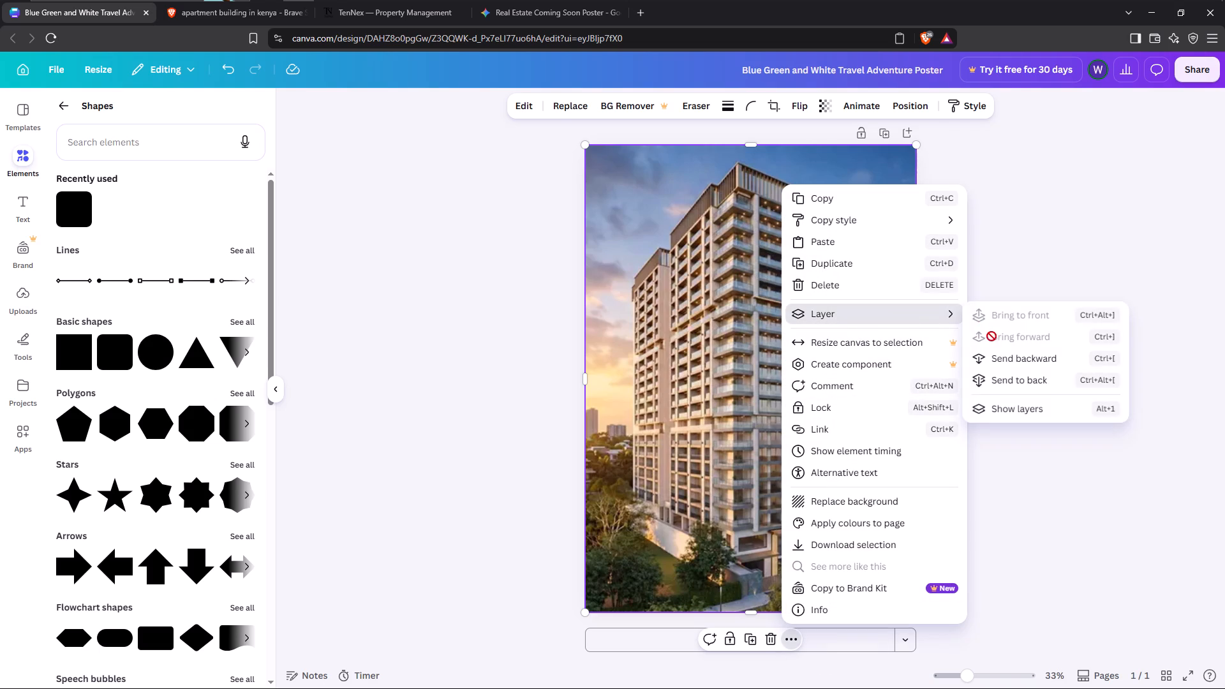
click(1004, 376)
Move the black overlay down the layer order until it sits directly above the high-rise photo and behind all other elements.
click(687, 295)
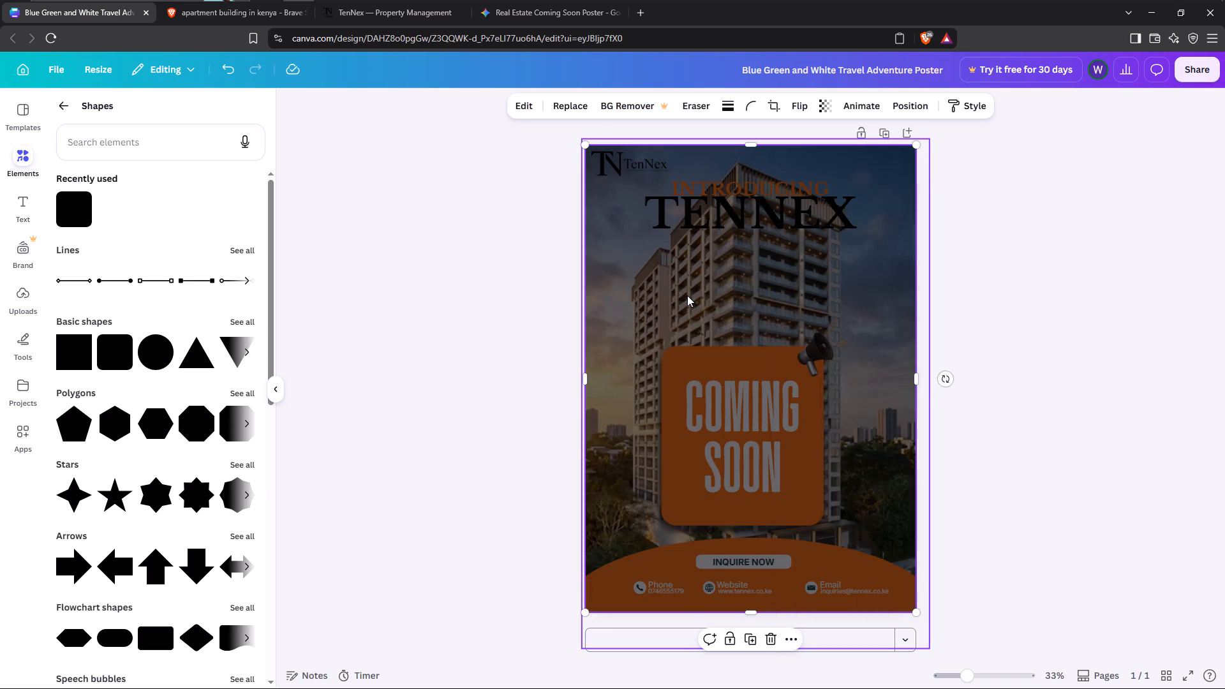
click(787, 159)
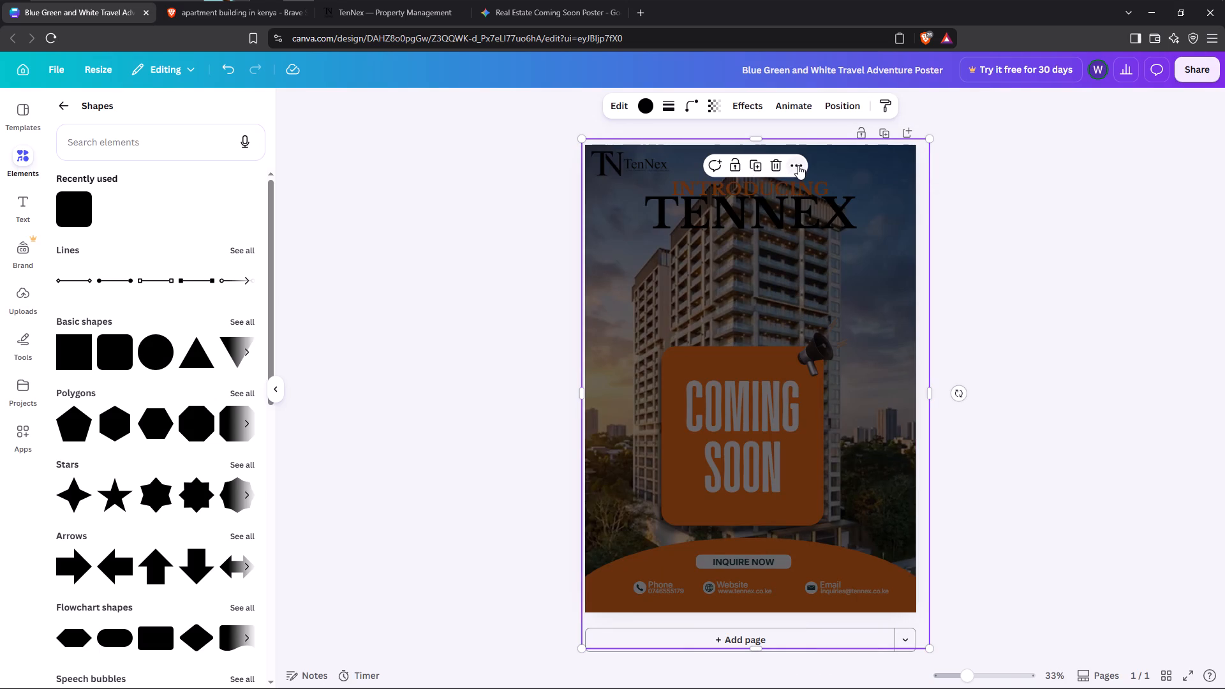
click(798, 165)
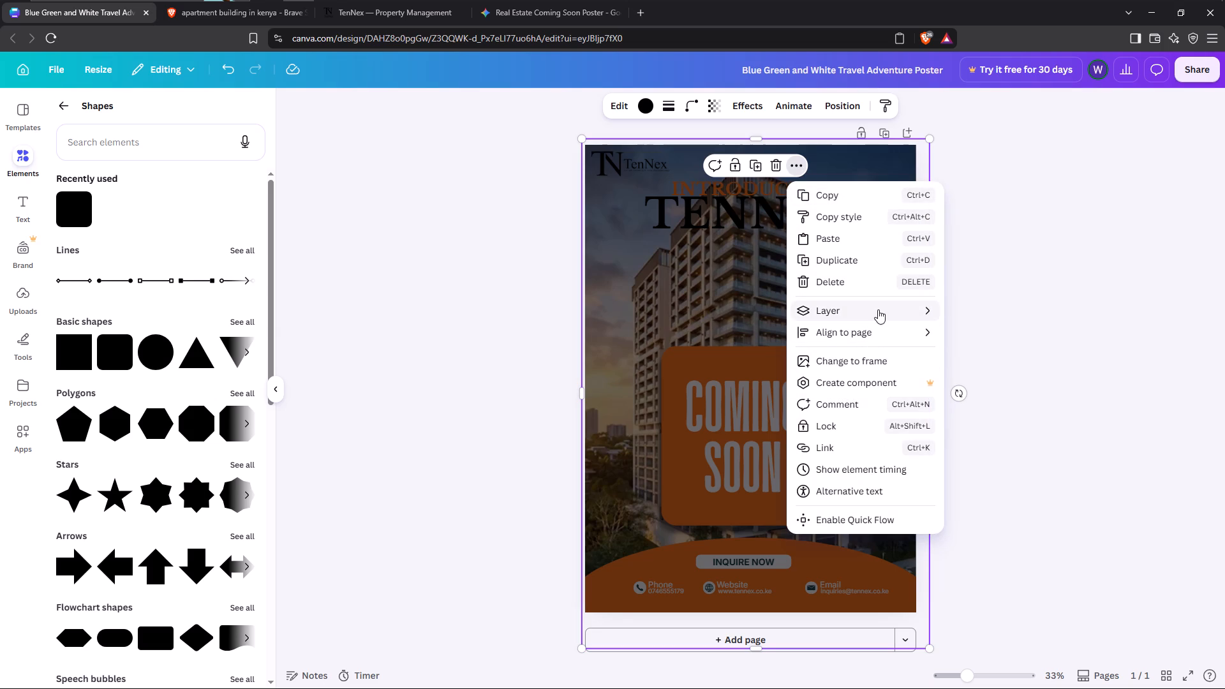
click(976, 359)
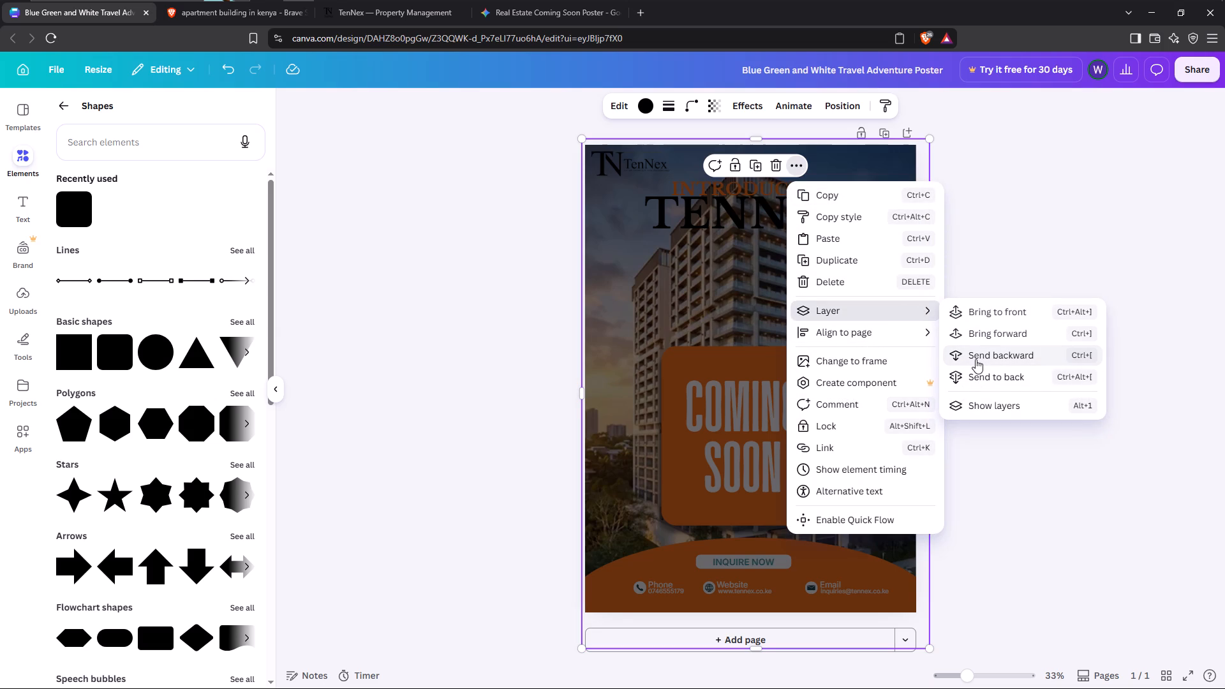
click(976, 359)
click(976, 359)
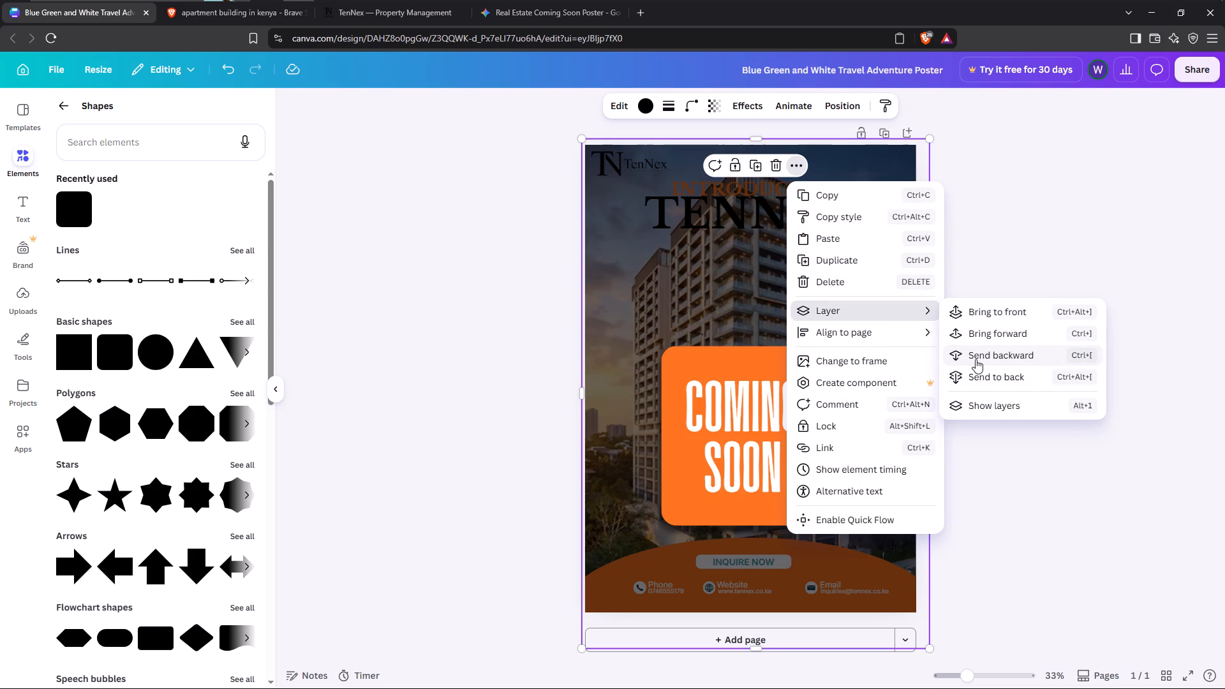
click(976, 359)
click(976, 359)
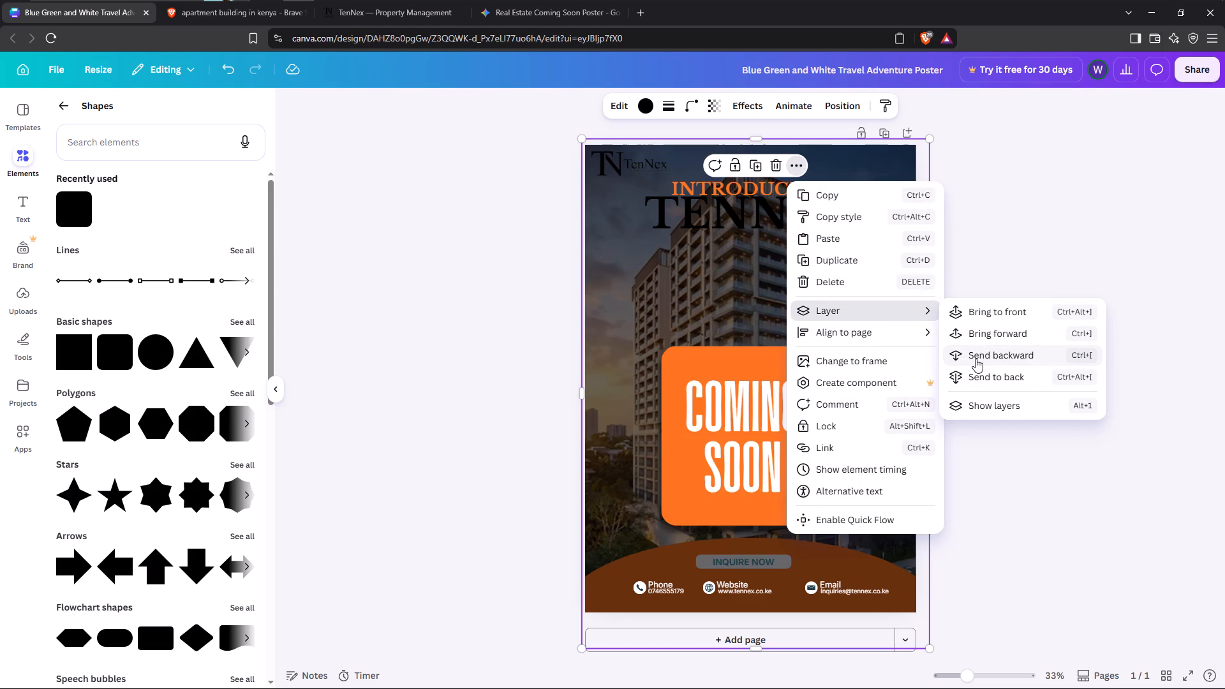
click(976, 359)
click(976, 359)
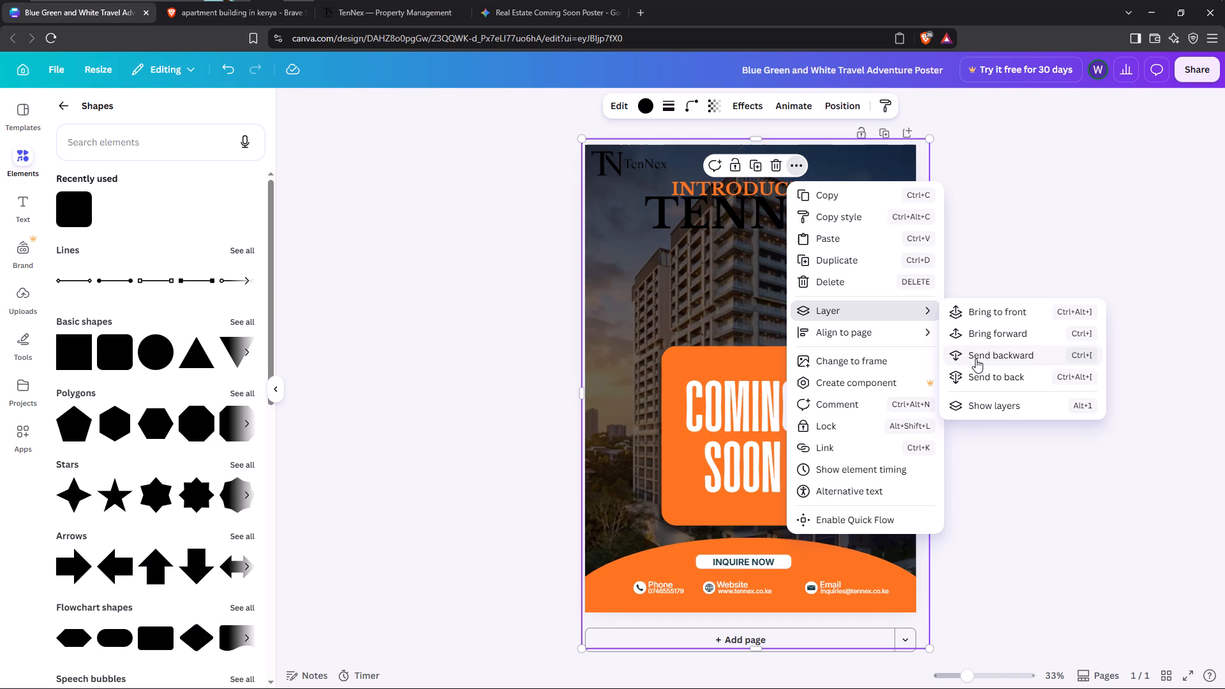
click(976, 359)
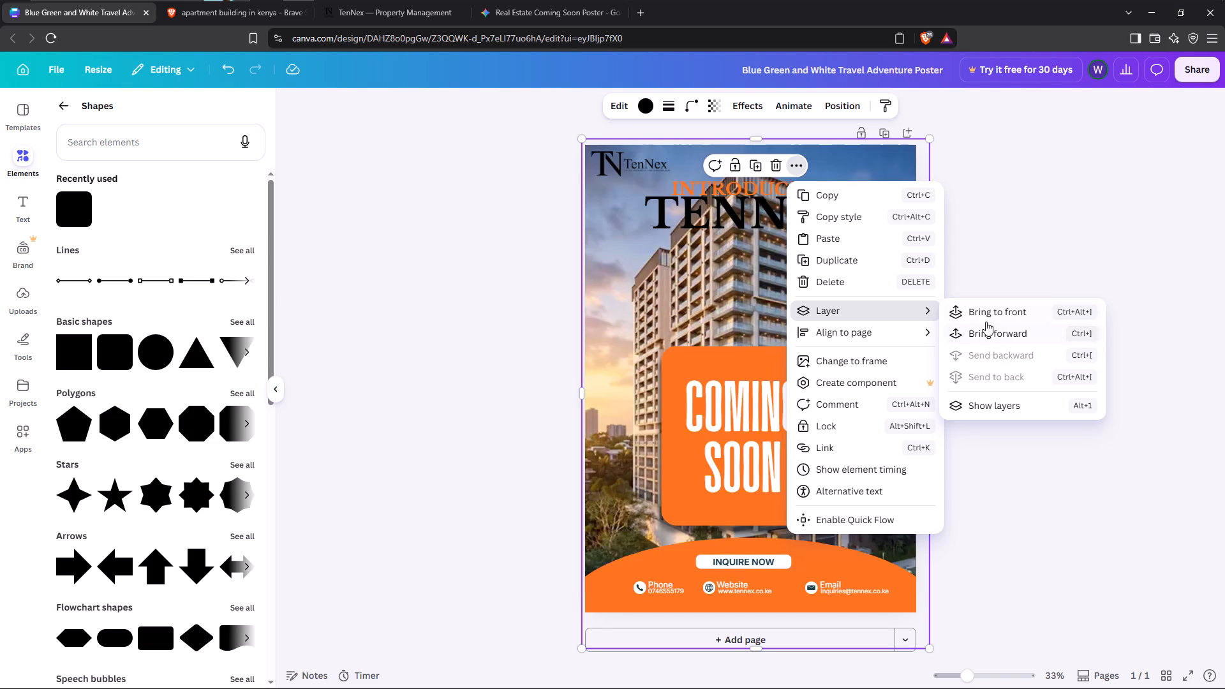
click(991, 331)
click(1037, 216)
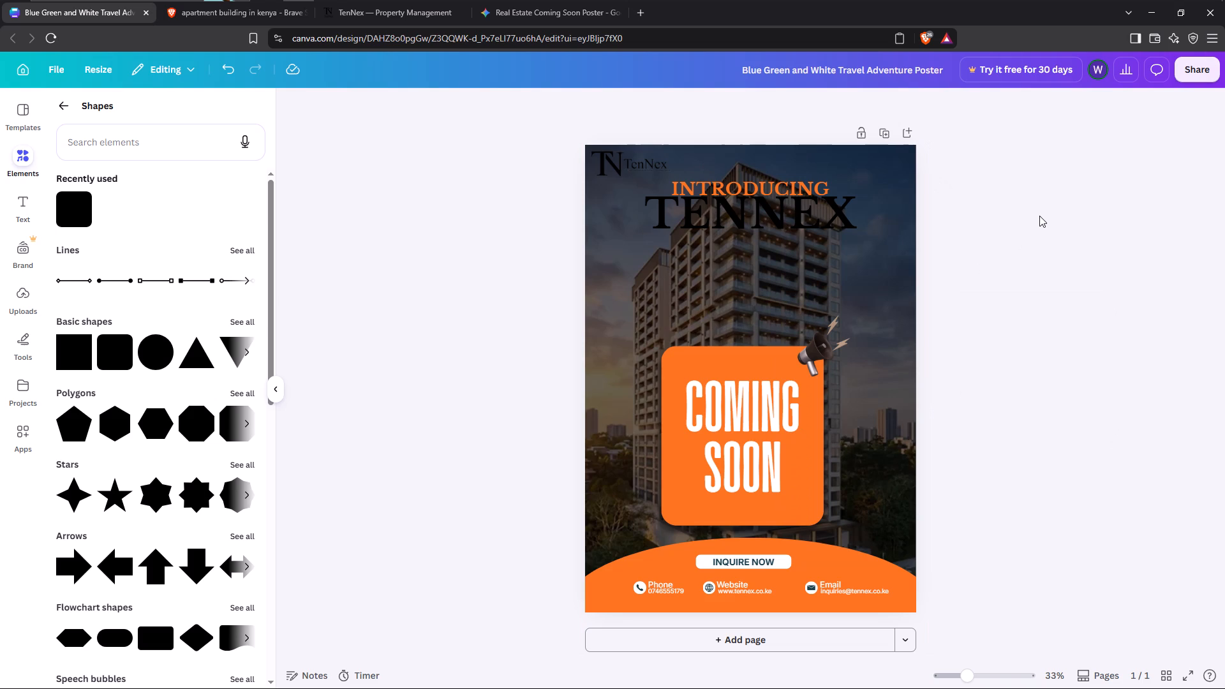
Ungroup the title block and change the TENNEX text colour to white.
click(732, 232)
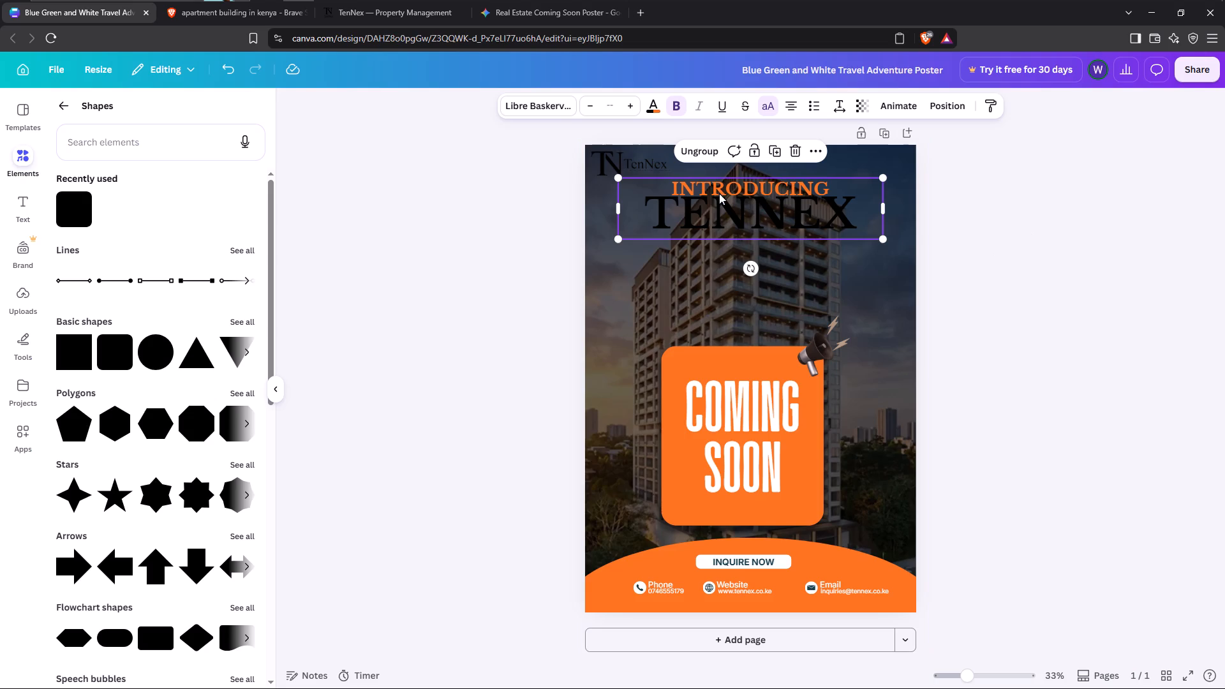
click(697, 150)
click(598, 274)
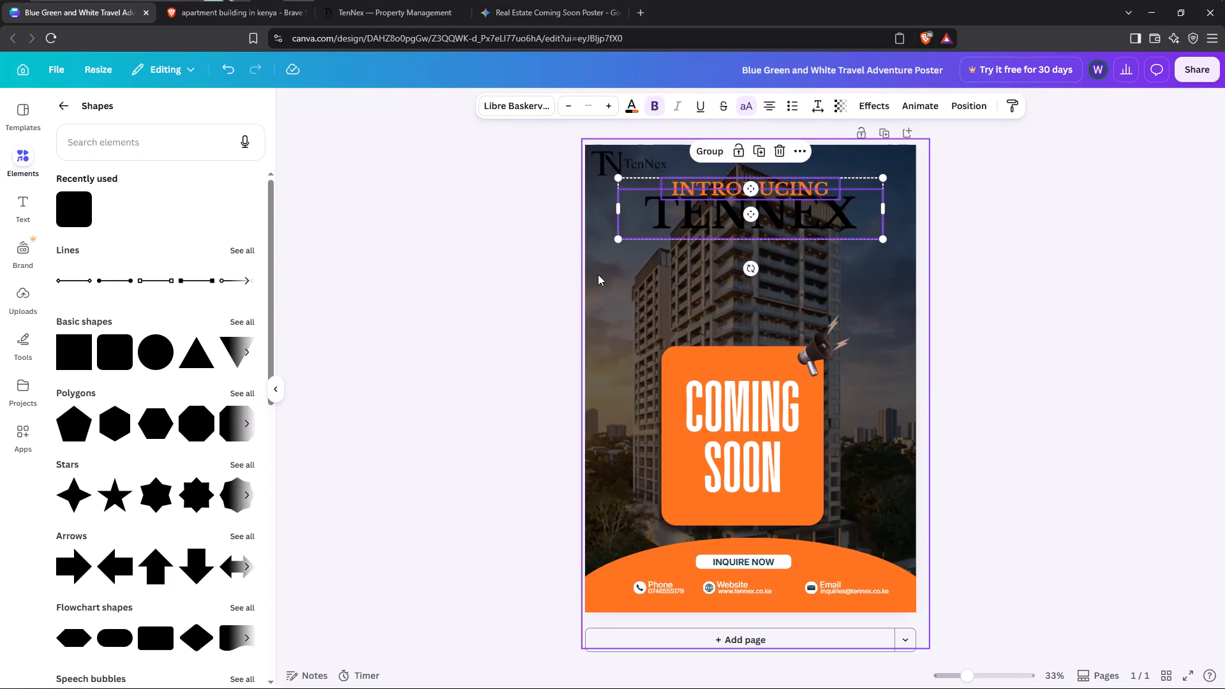
click(720, 214)
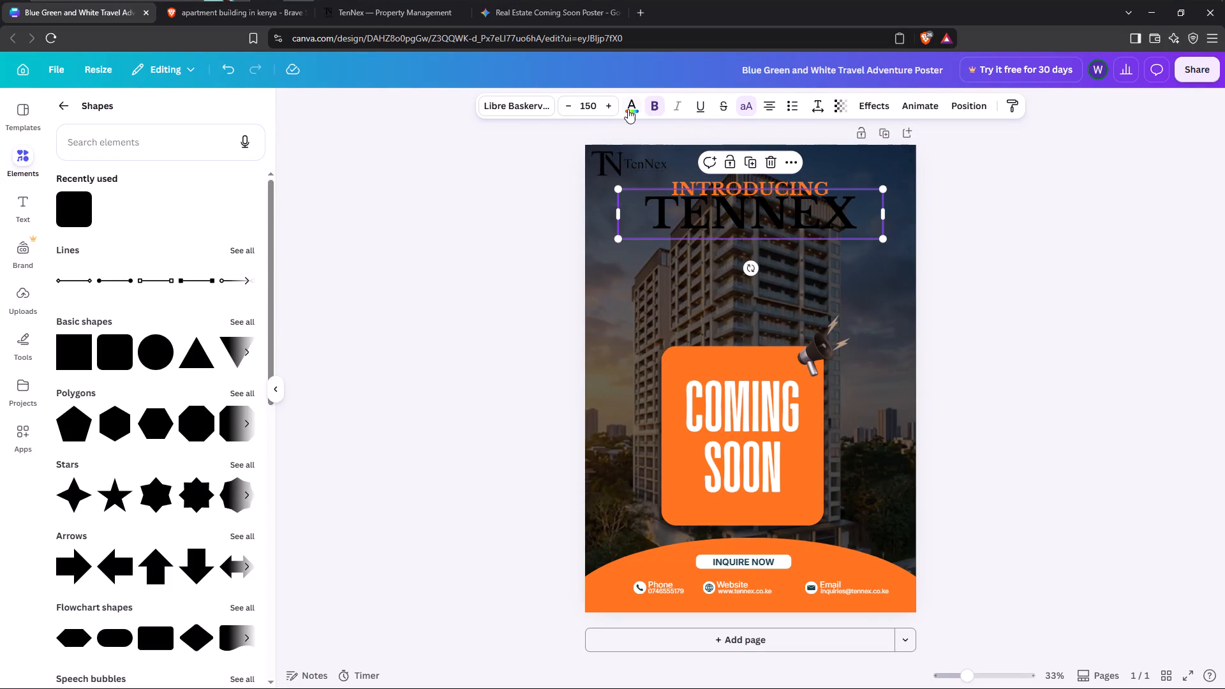
click(628, 109)
click(189, 201)
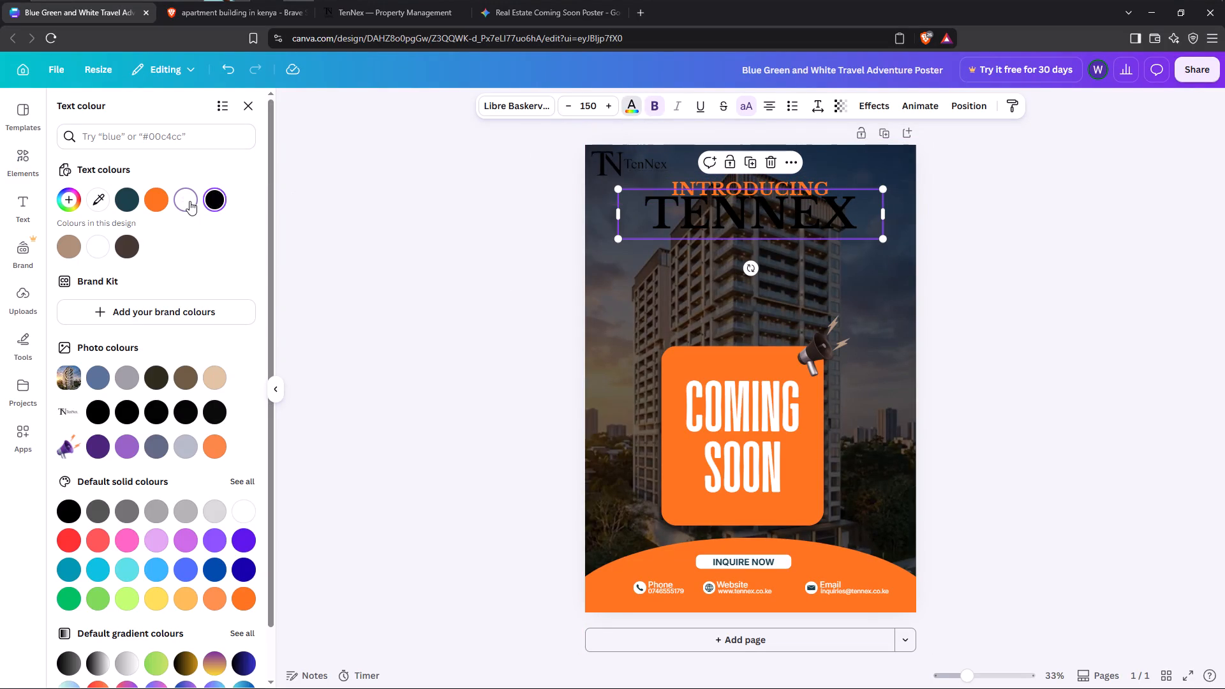
Nudge the full-page black overlay slightly left and lock it in place.
click(882, 241)
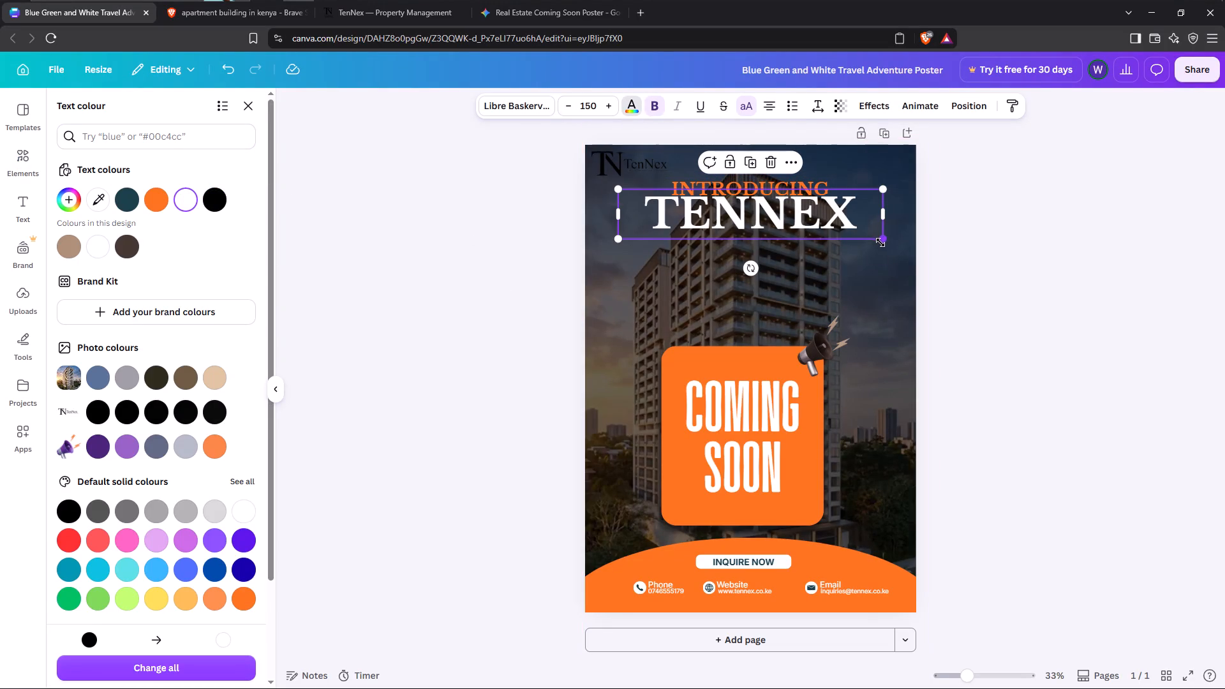
click(868, 262)
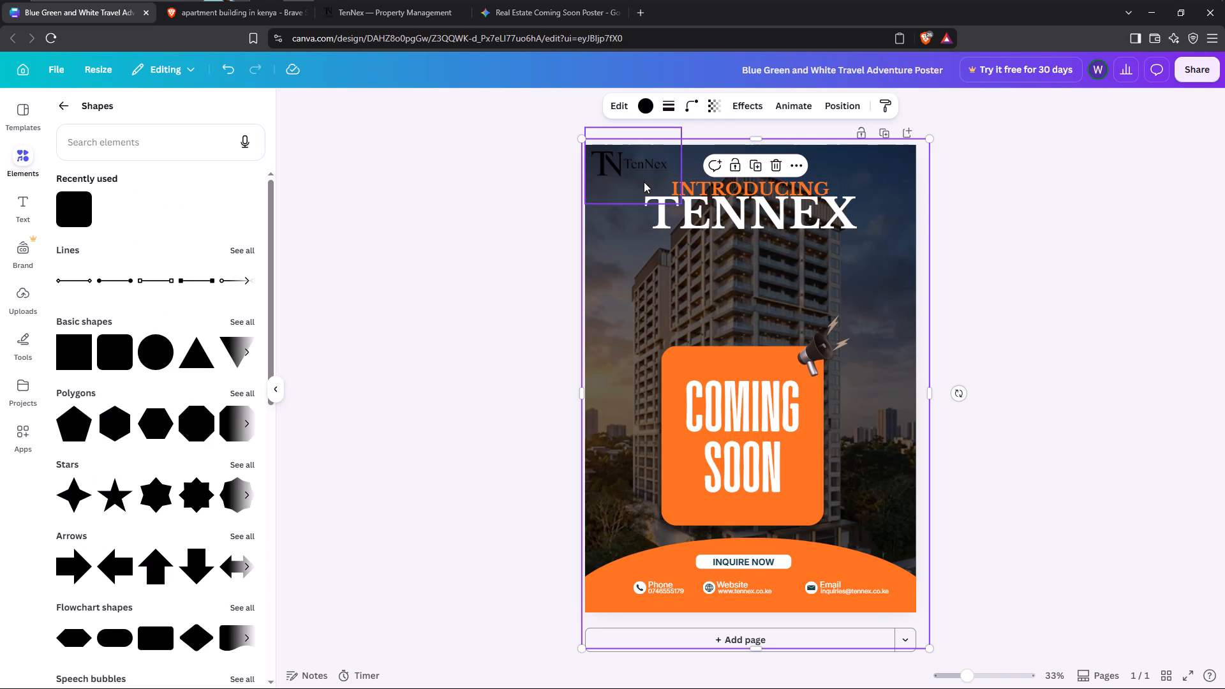
click(861, 240)
click(875, 253)
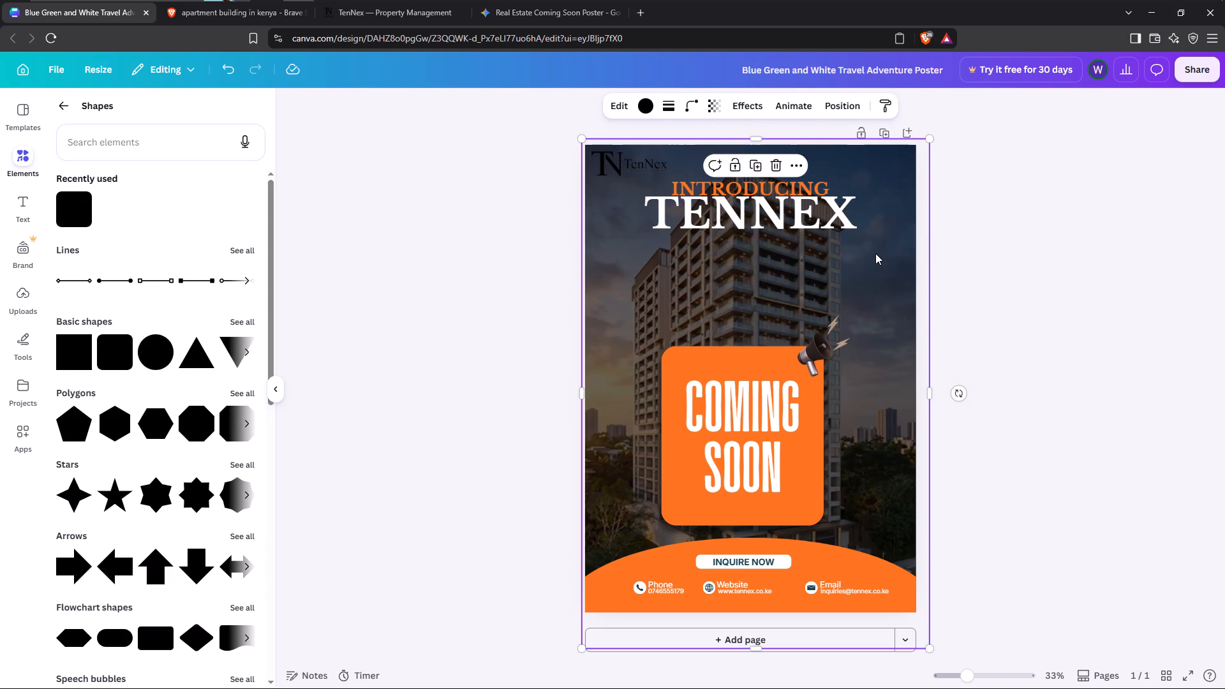
drag(877, 244, 872, 248)
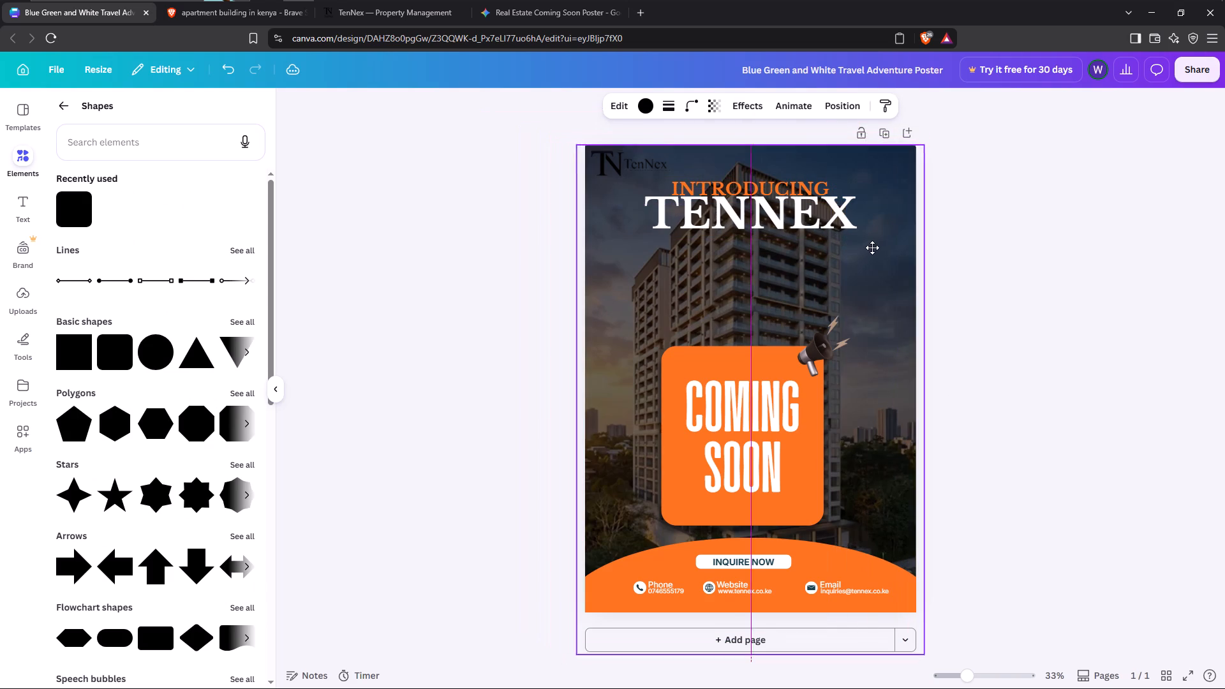
drag(872, 248, 867, 244)
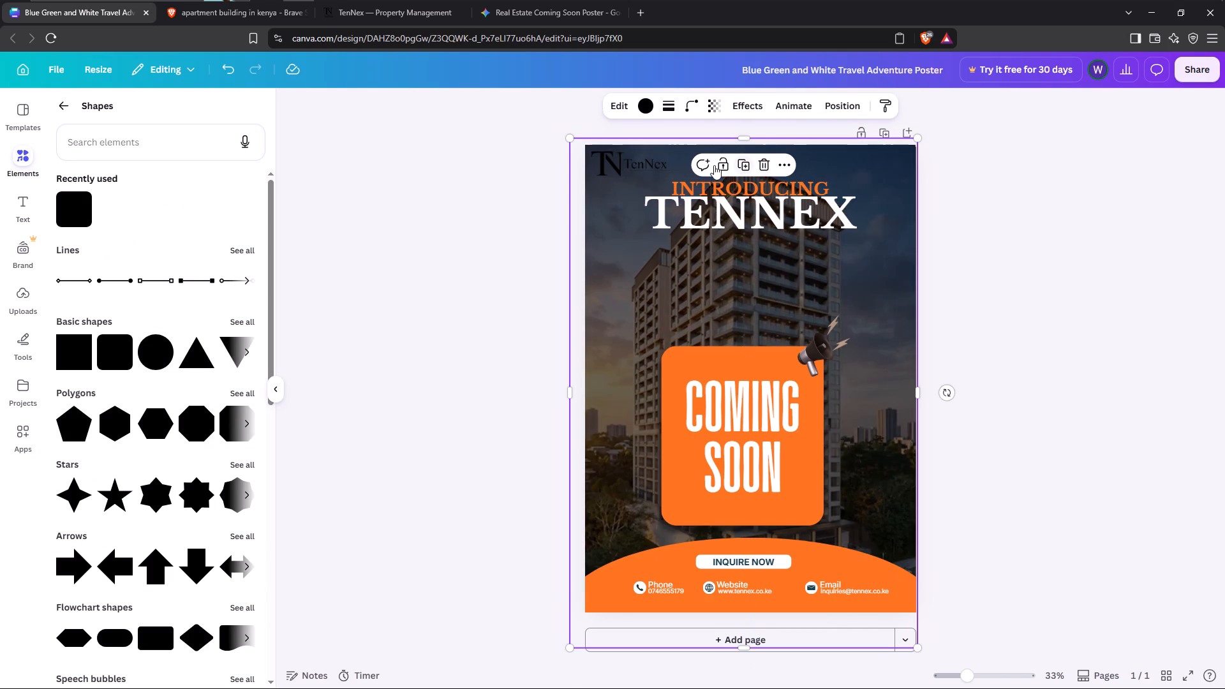
click(720, 166)
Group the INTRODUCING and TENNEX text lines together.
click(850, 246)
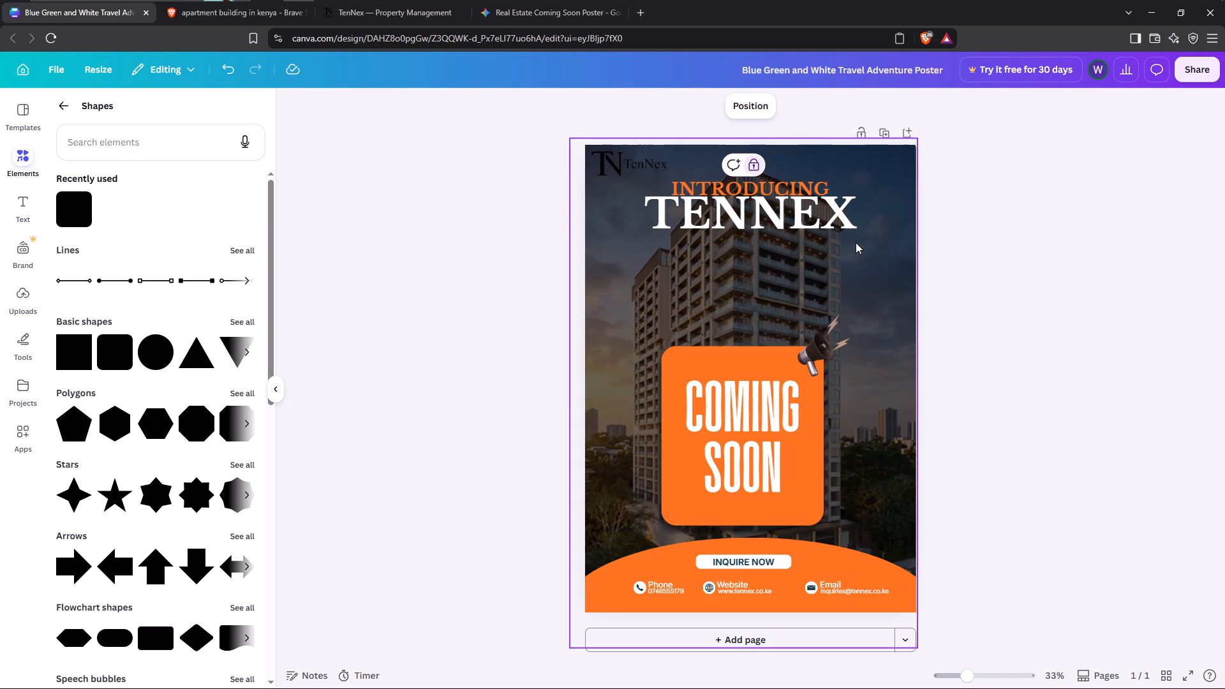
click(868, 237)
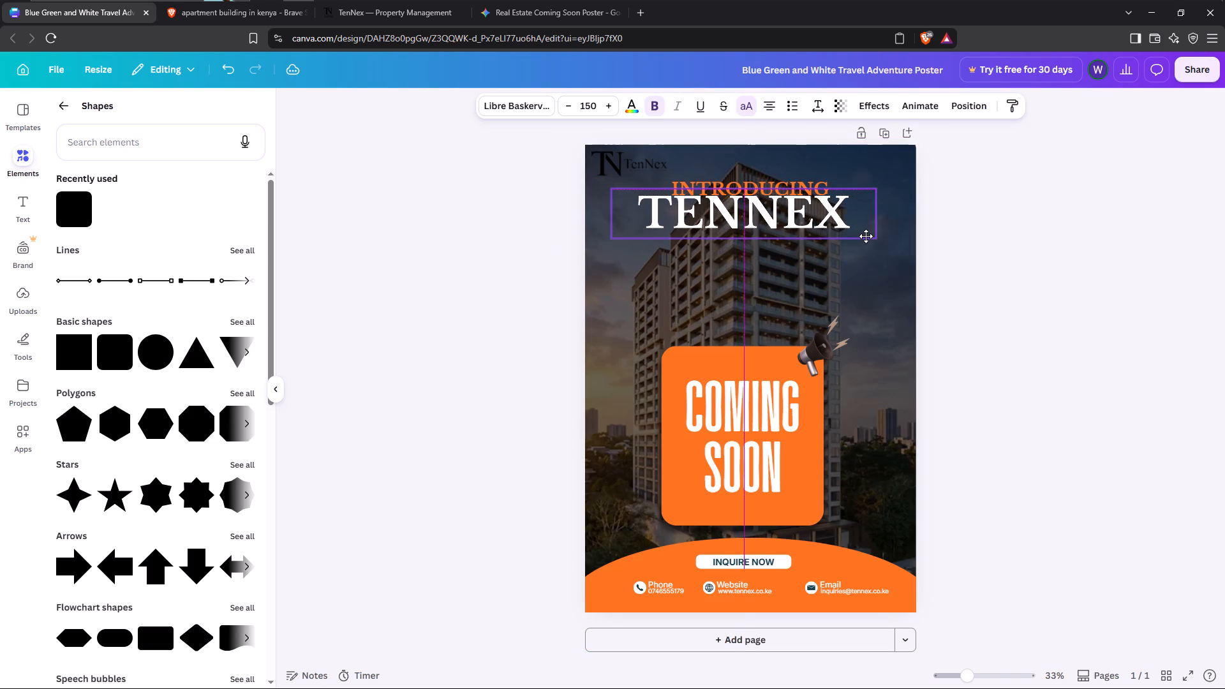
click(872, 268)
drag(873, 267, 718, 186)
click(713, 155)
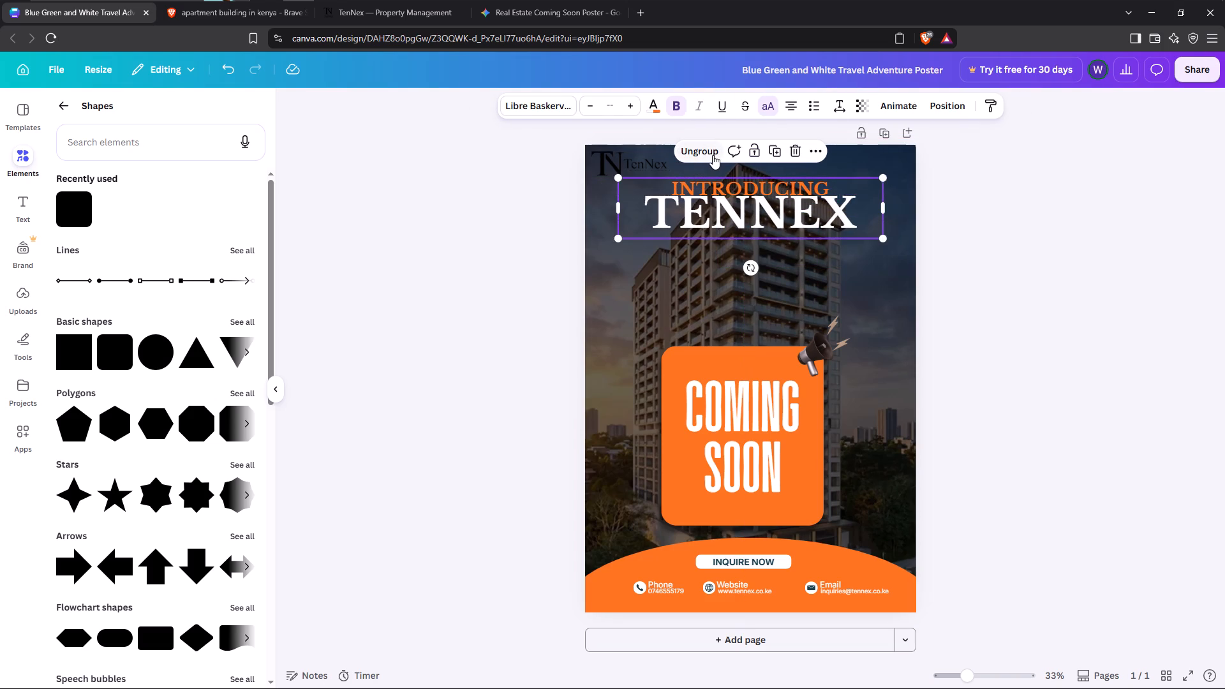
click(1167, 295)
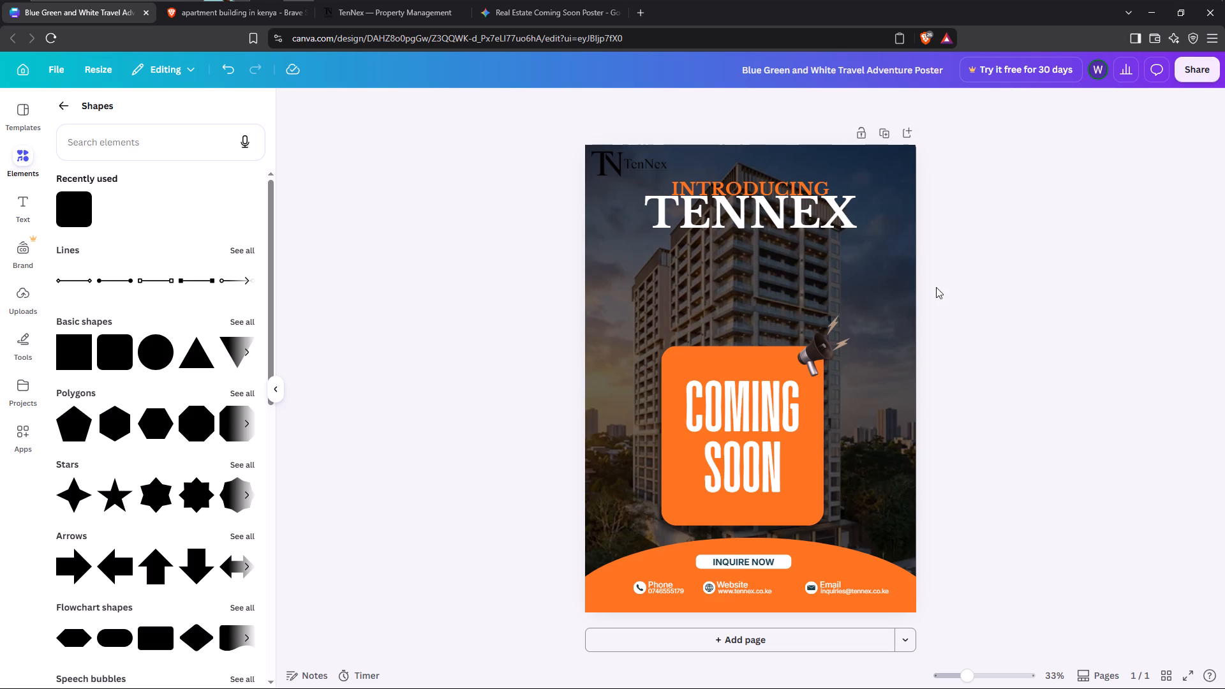
Ungroup the title lines and shift TENNEX slightly down, away from INTRODUCING.
click(782, 219)
click(697, 155)
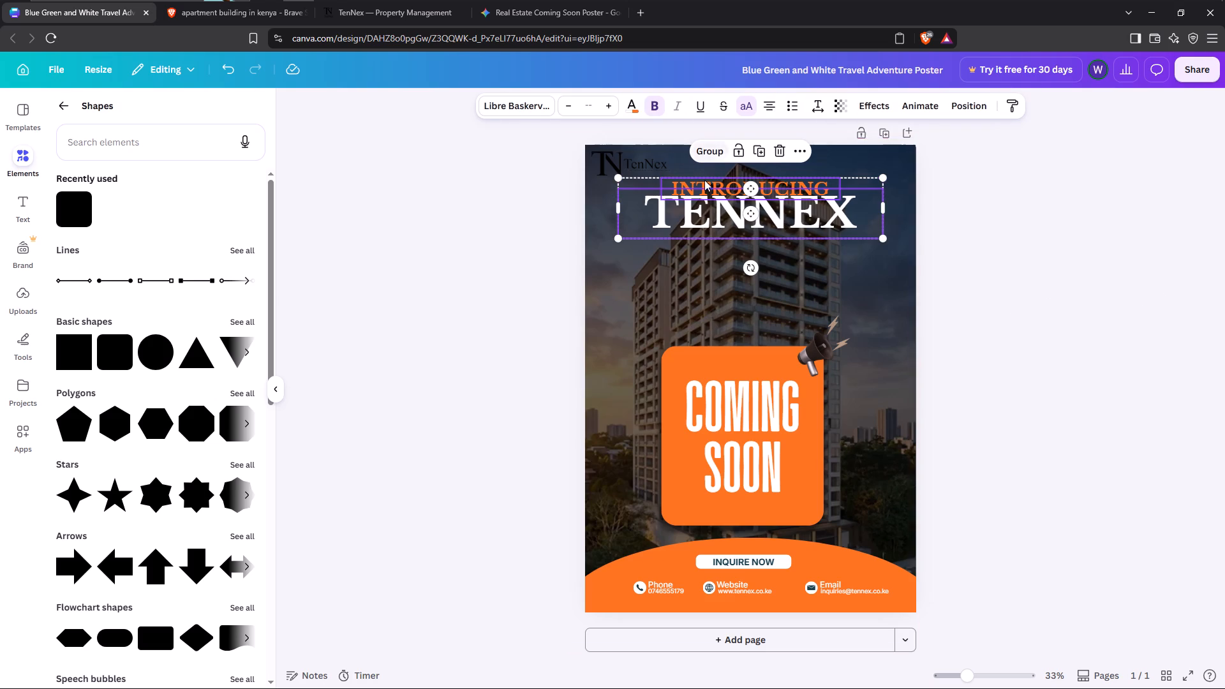
click(706, 211)
click(978, 295)
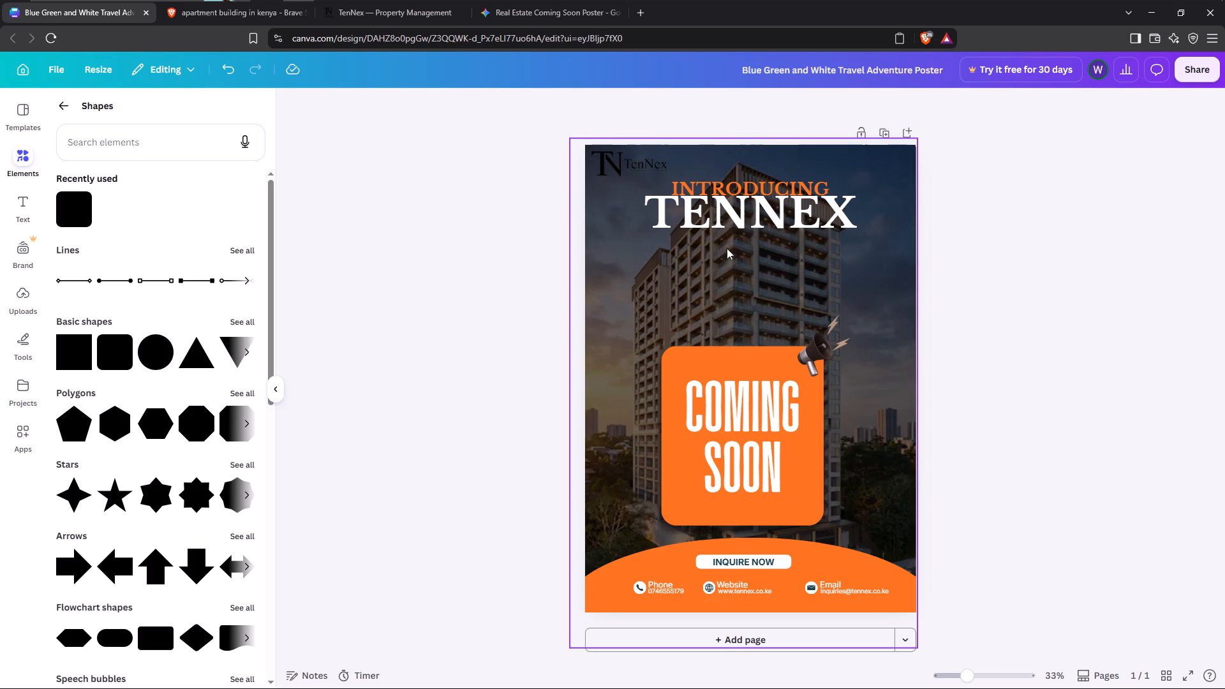
click(750, 217)
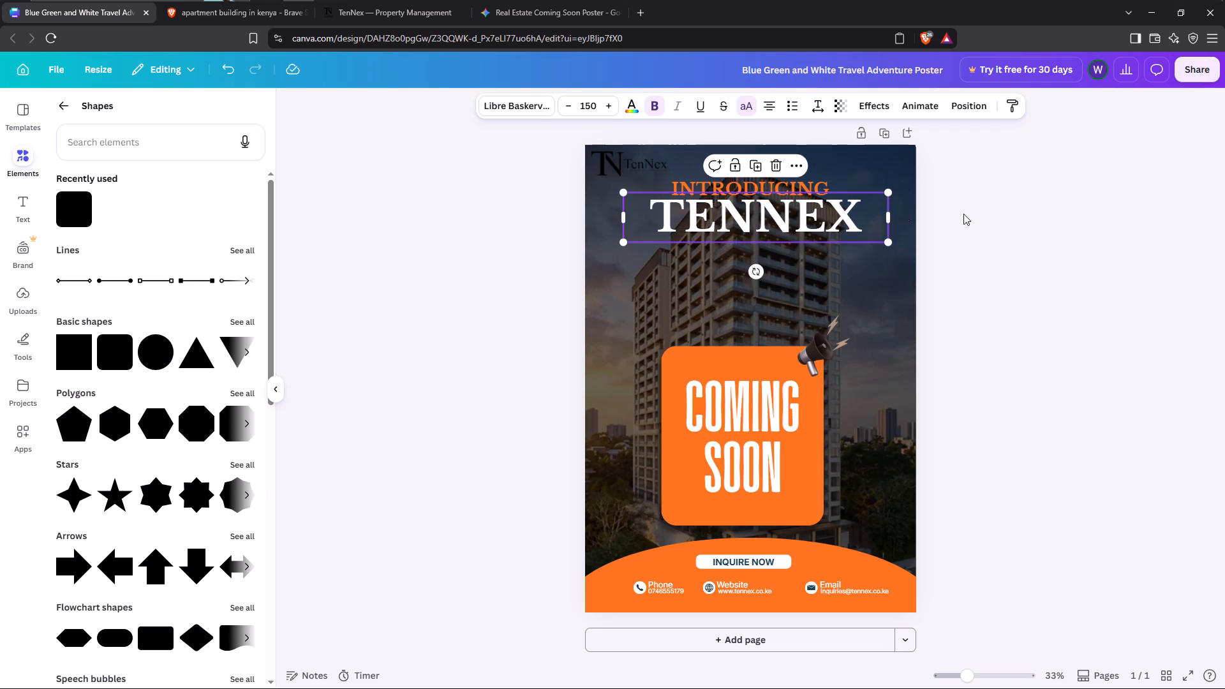
click(984, 214)
Group INTRODUCING with TENNEX and move the group down, clear of the TenNex logo, with TENNEX centred across the page.
drag(875, 268, 708, 184)
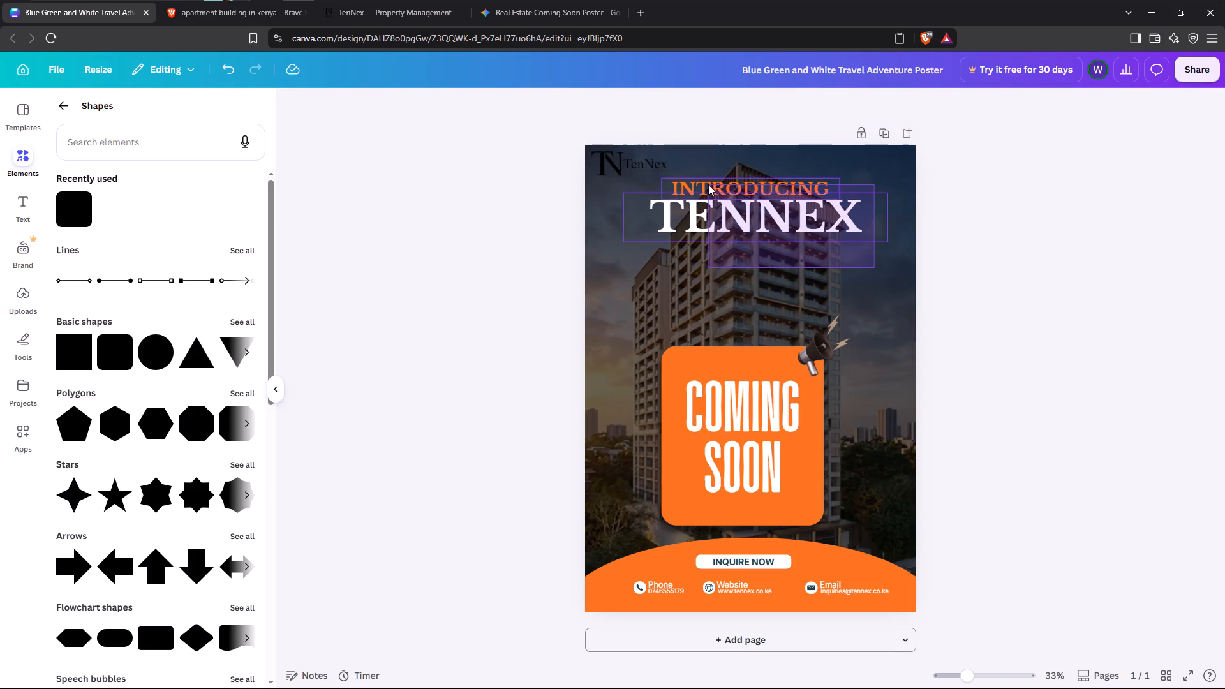
drag(708, 184, 699, 184)
click(708, 151)
drag(719, 196, 724, 211)
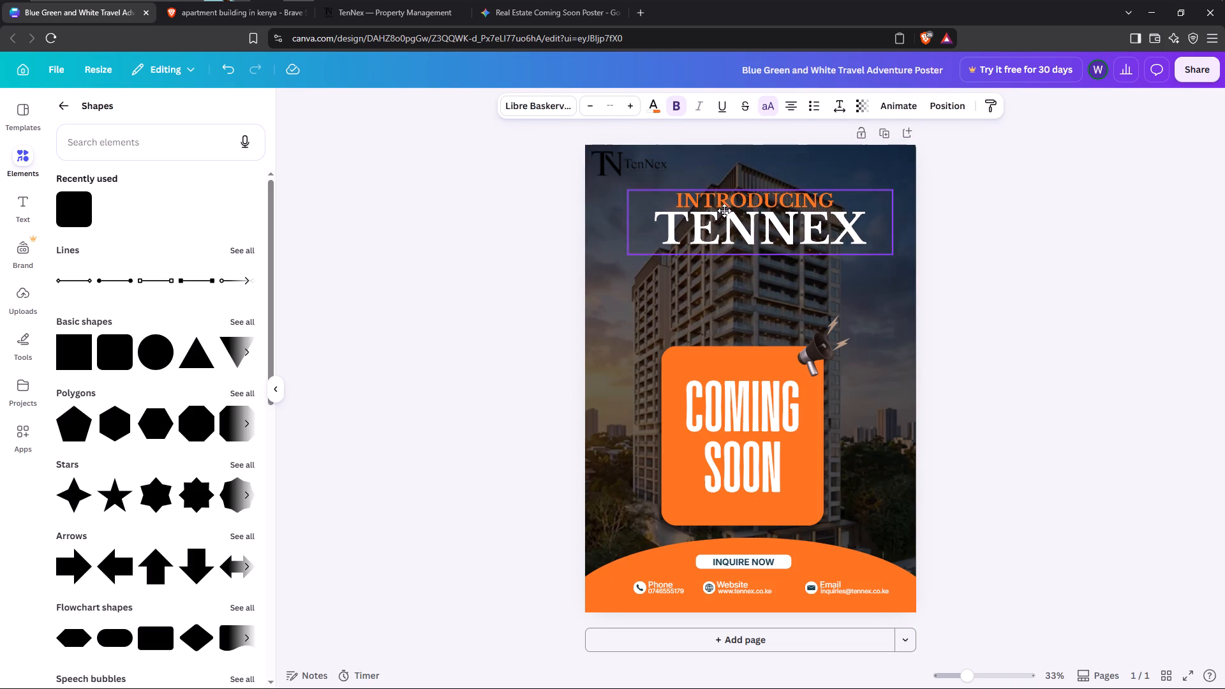
drag(724, 211, 719, 226)
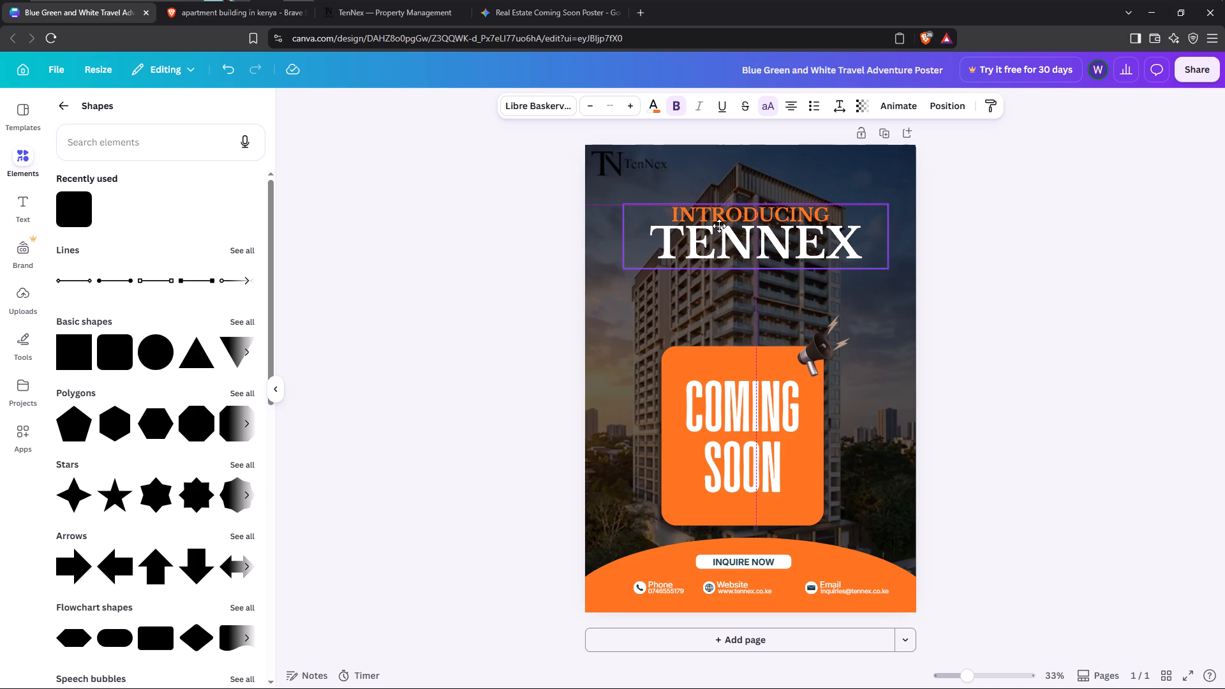
drag(719, 226, 715, 226)
click(1030, 244)
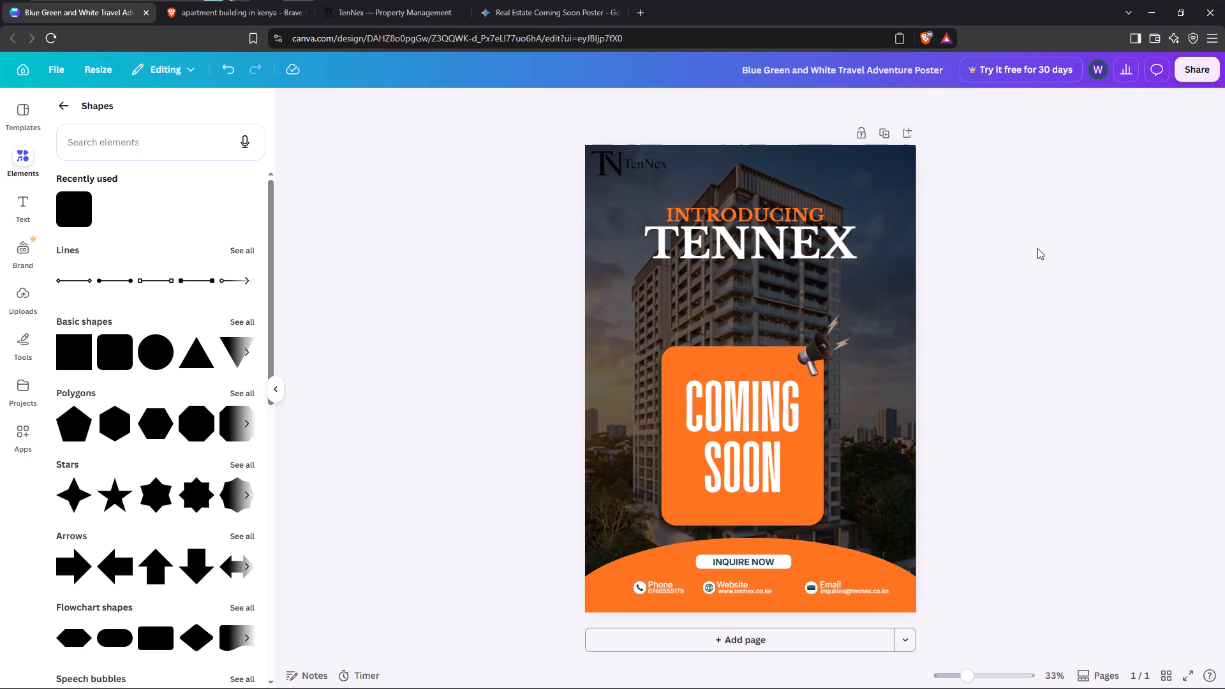
Unlock the full-page black overlay and set its transparency to about 83.
click(863, 289)
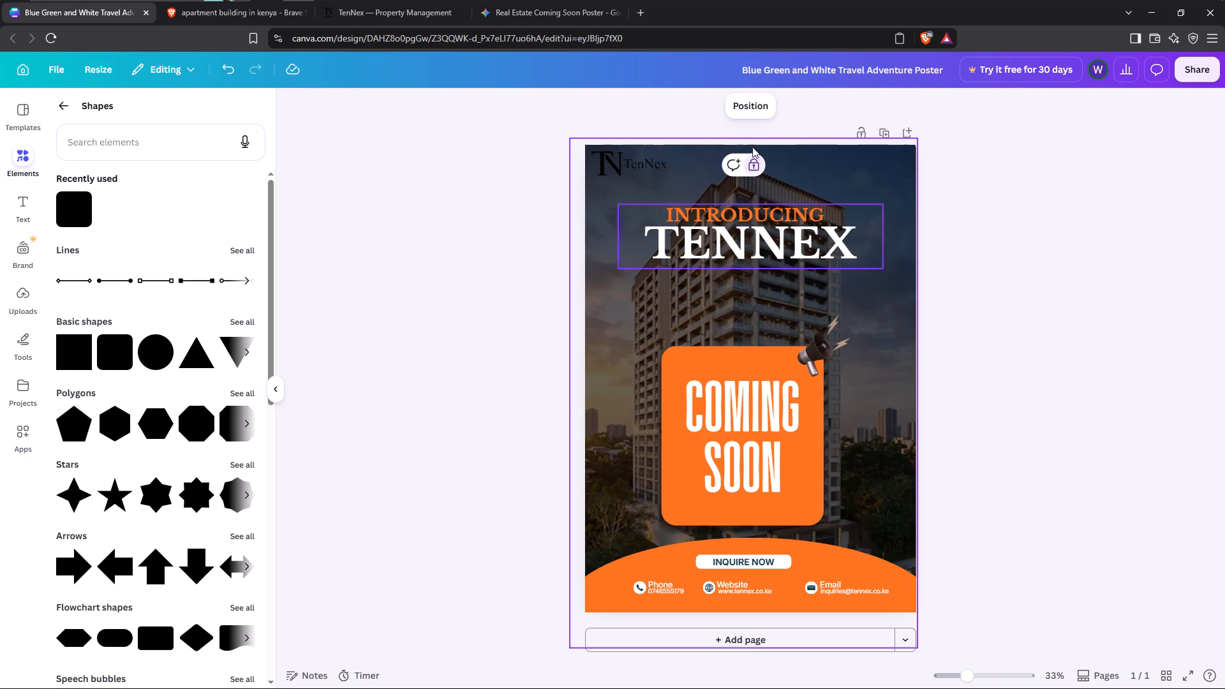
click(749, 162)
click(651, 108)
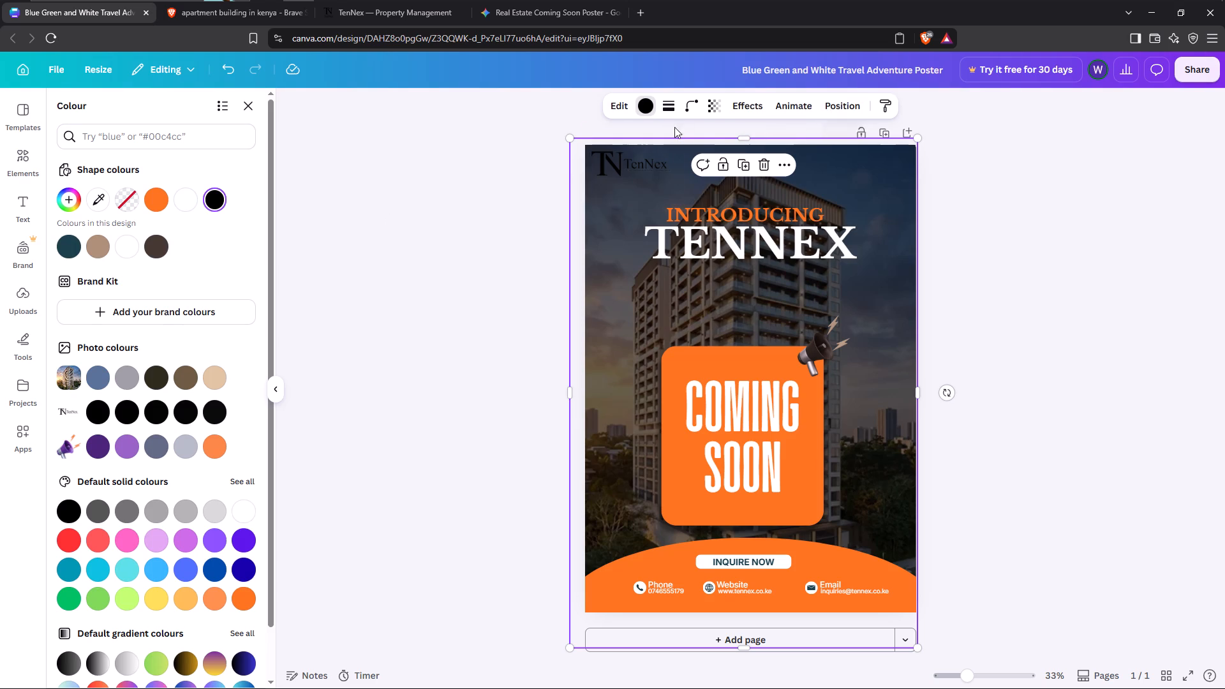
click(718, 101)
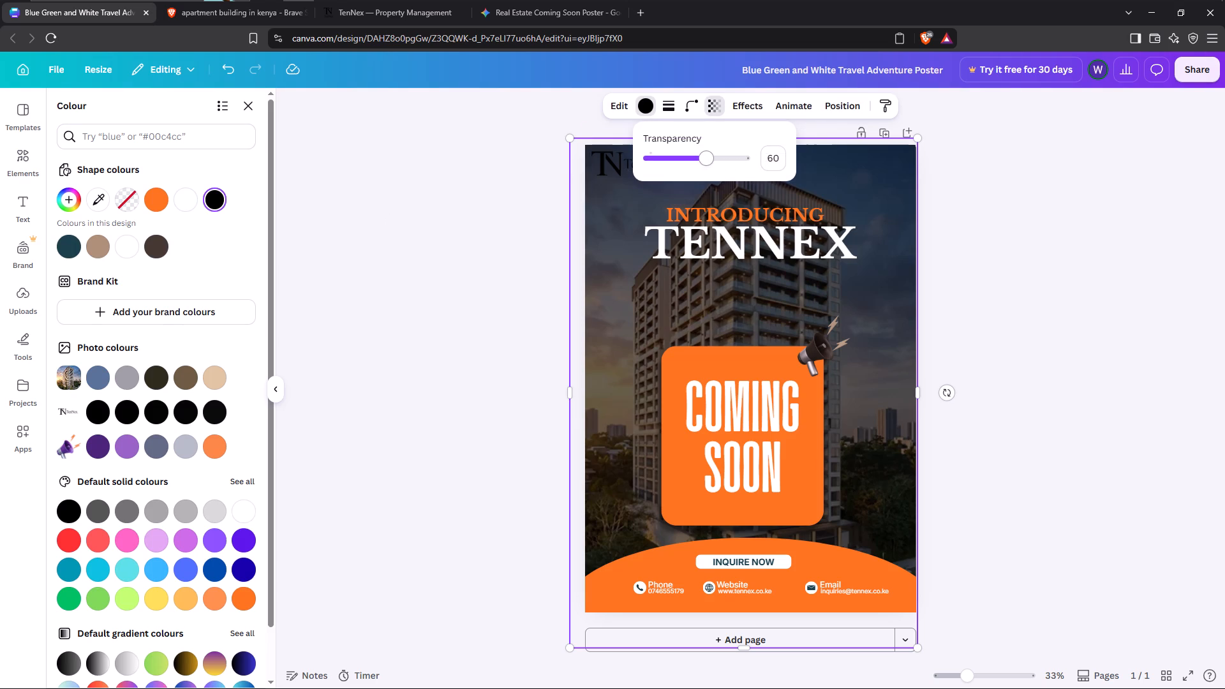
drag(711, 161, 727, 166)
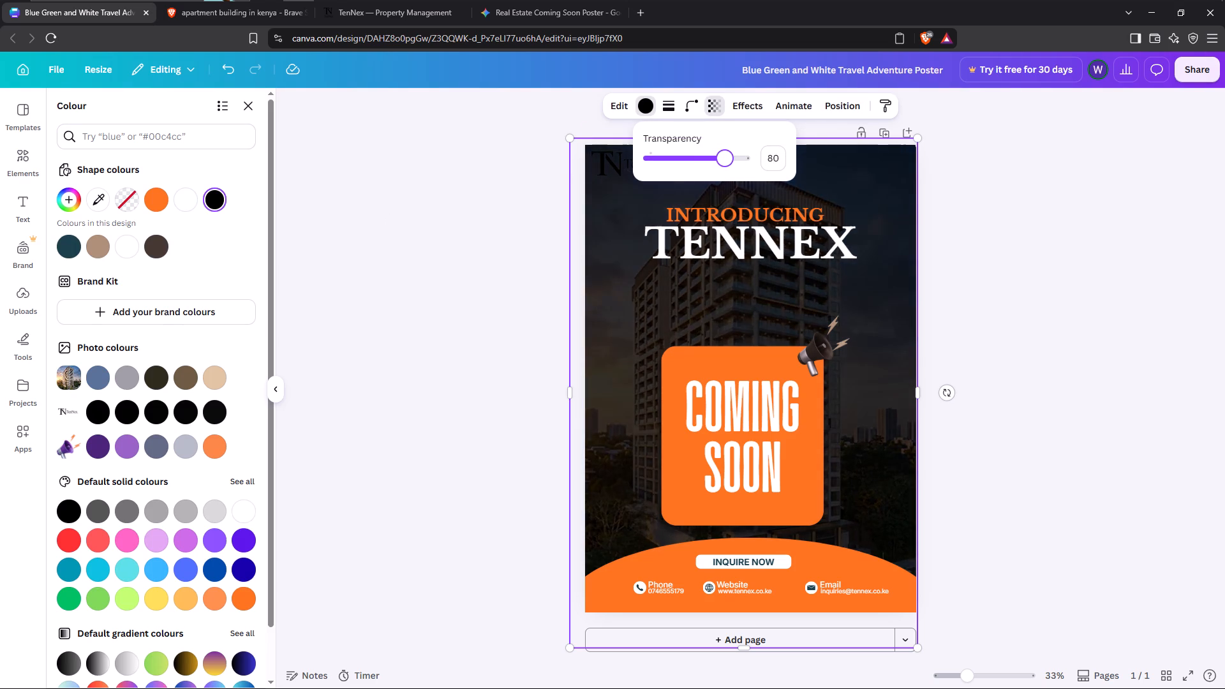
drag(727, 166, 729, 169)
drag(729, 169, 727, 169)
click(993, 207)
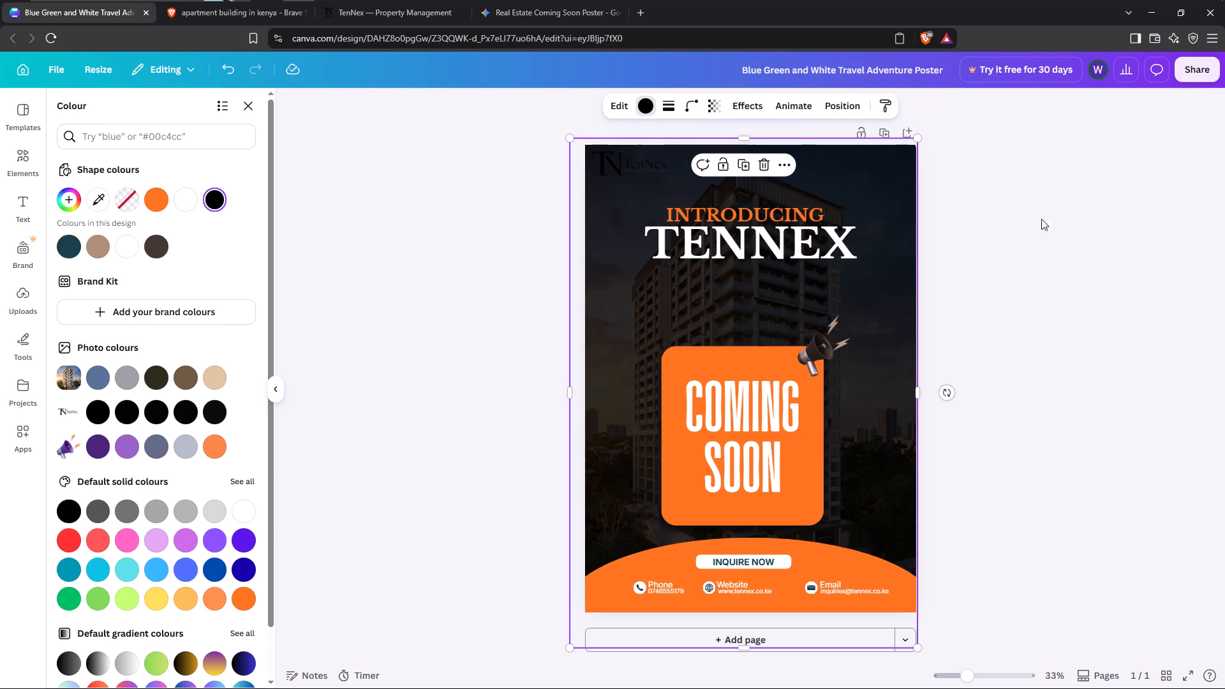
Lock the full-page black overlay in place.
click(724, 163)
click(1152, 235)
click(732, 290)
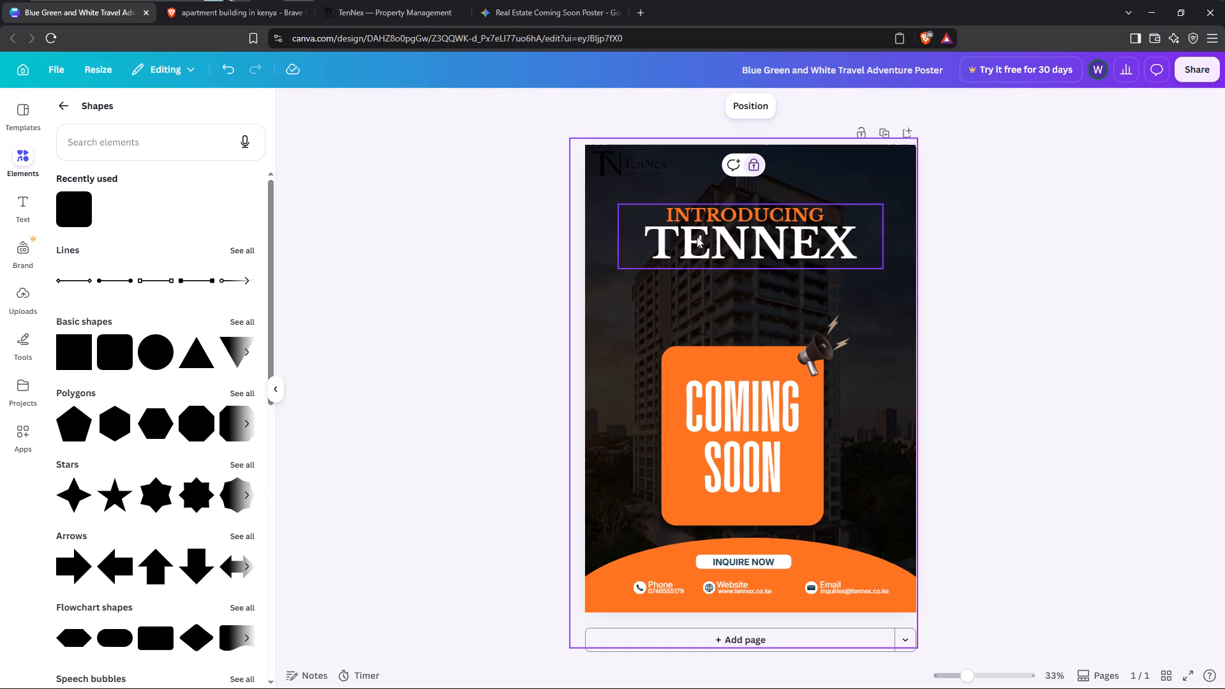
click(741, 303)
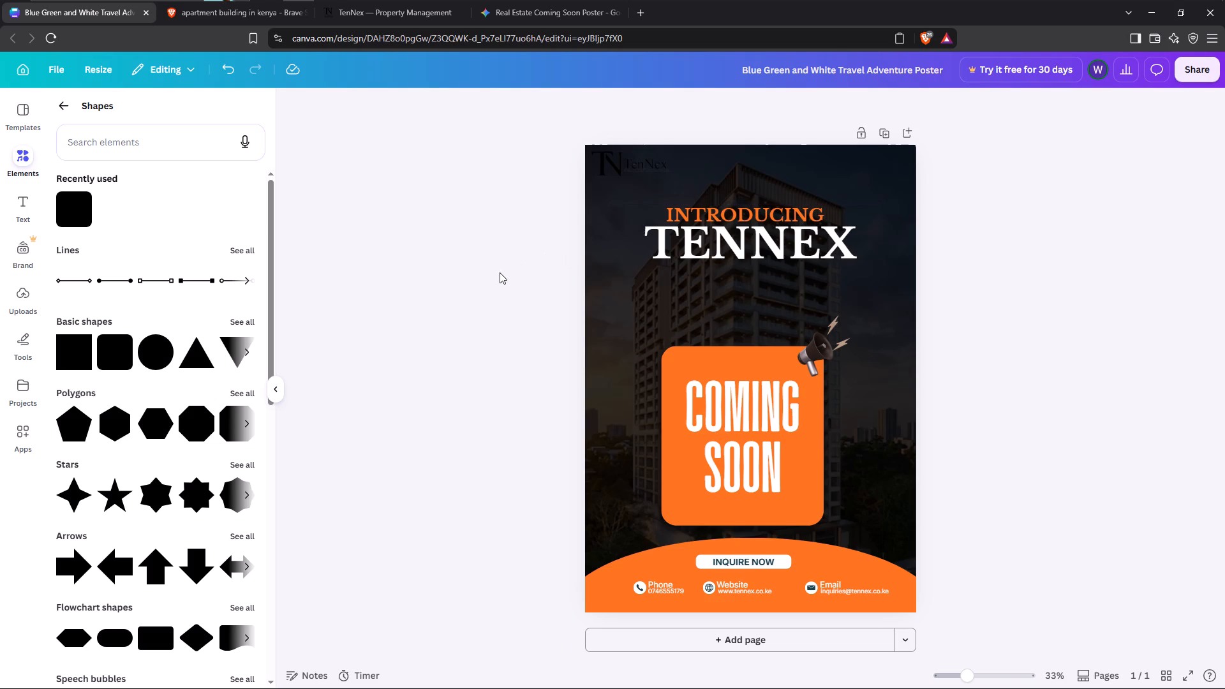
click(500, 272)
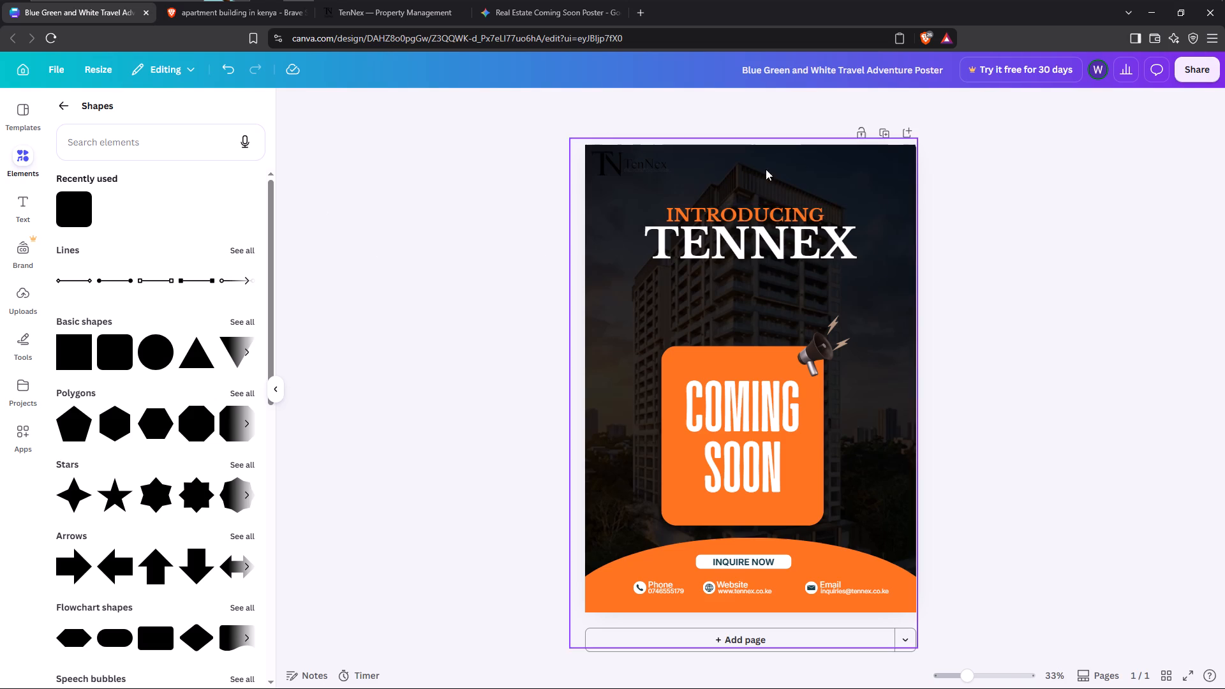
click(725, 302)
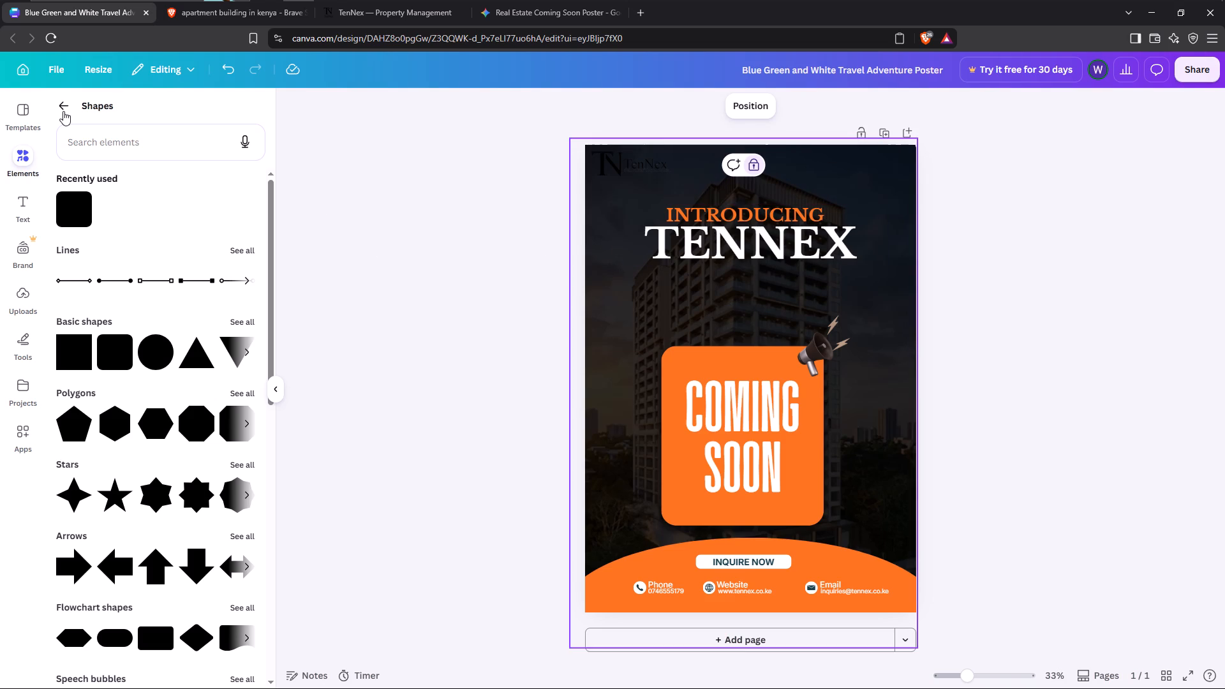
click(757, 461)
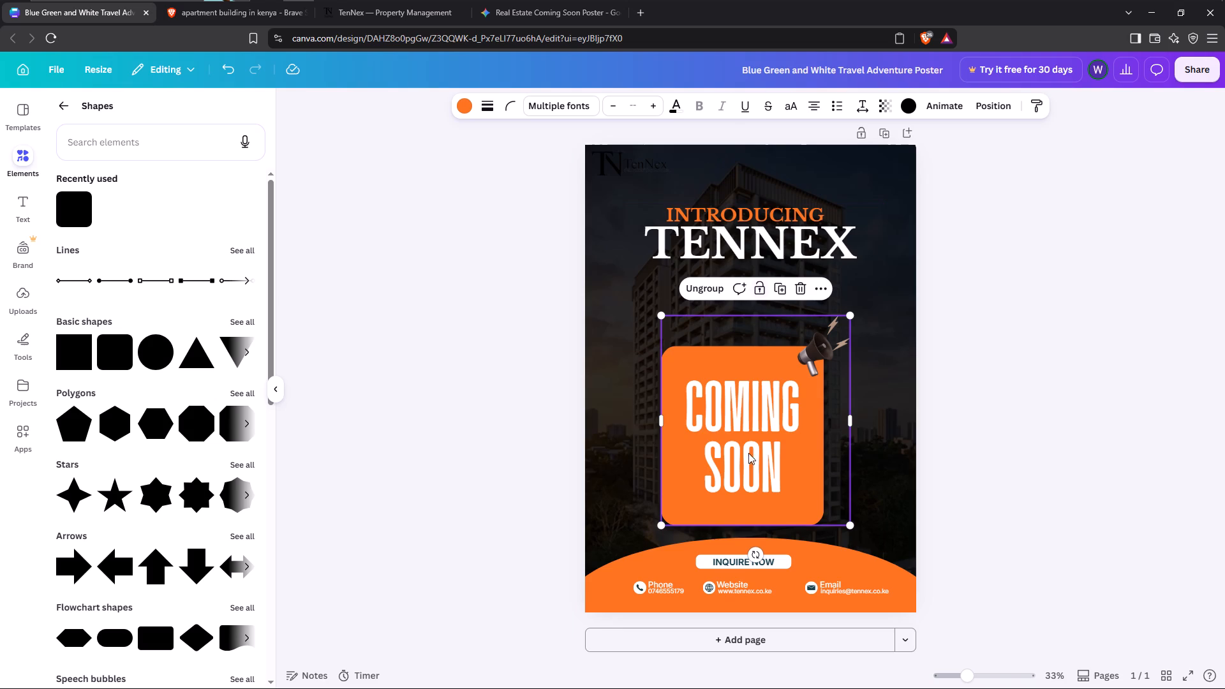
Add a second page and apply the Blue Modern Coming Soon Poster template from the coming soon poster results to it.
click(32, 124)
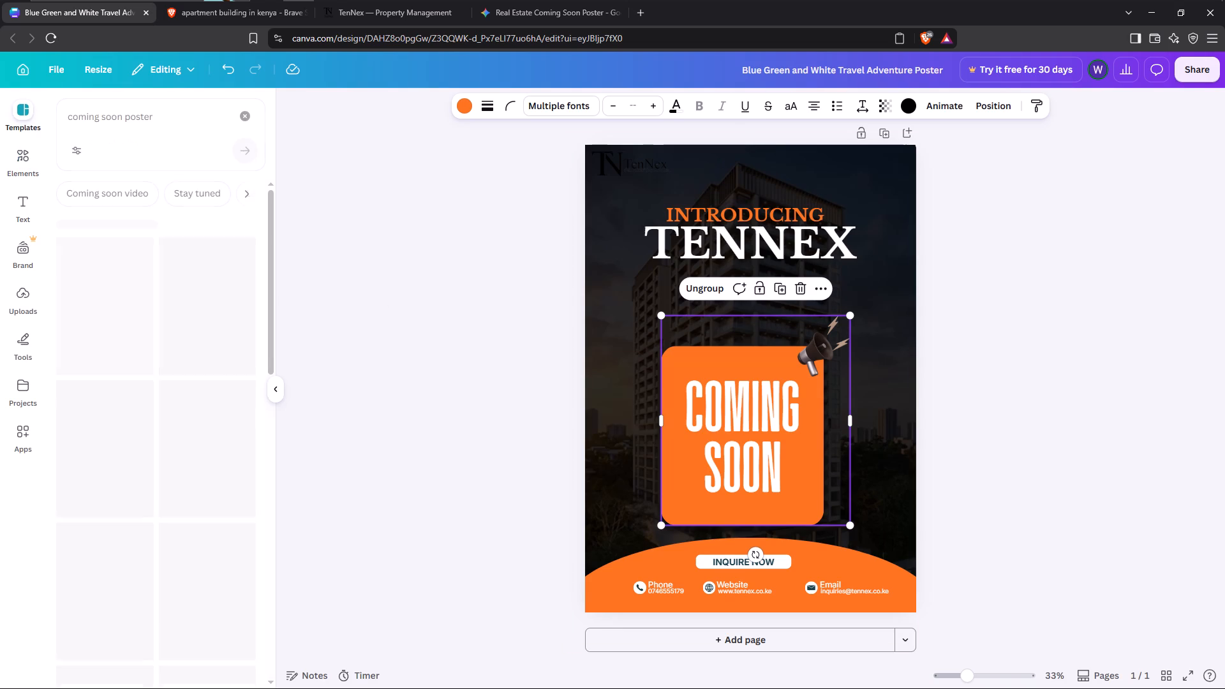
scroll(160, 283, down, 3)
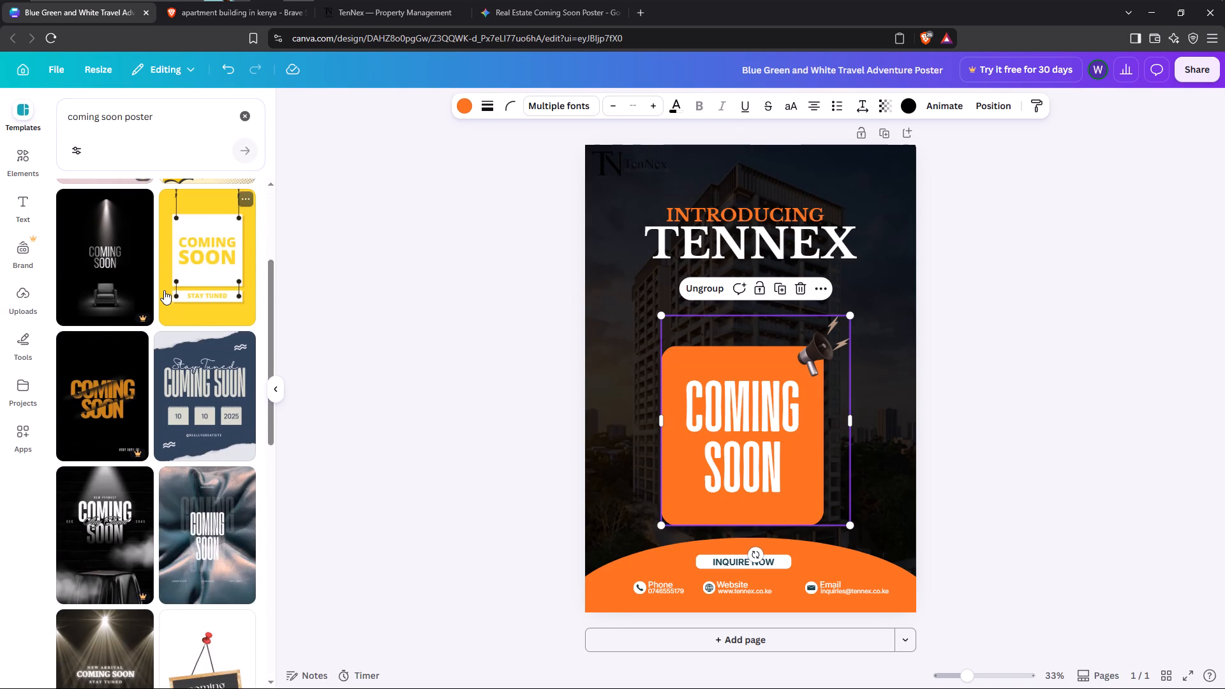
scroll(164, 290, down, 8)
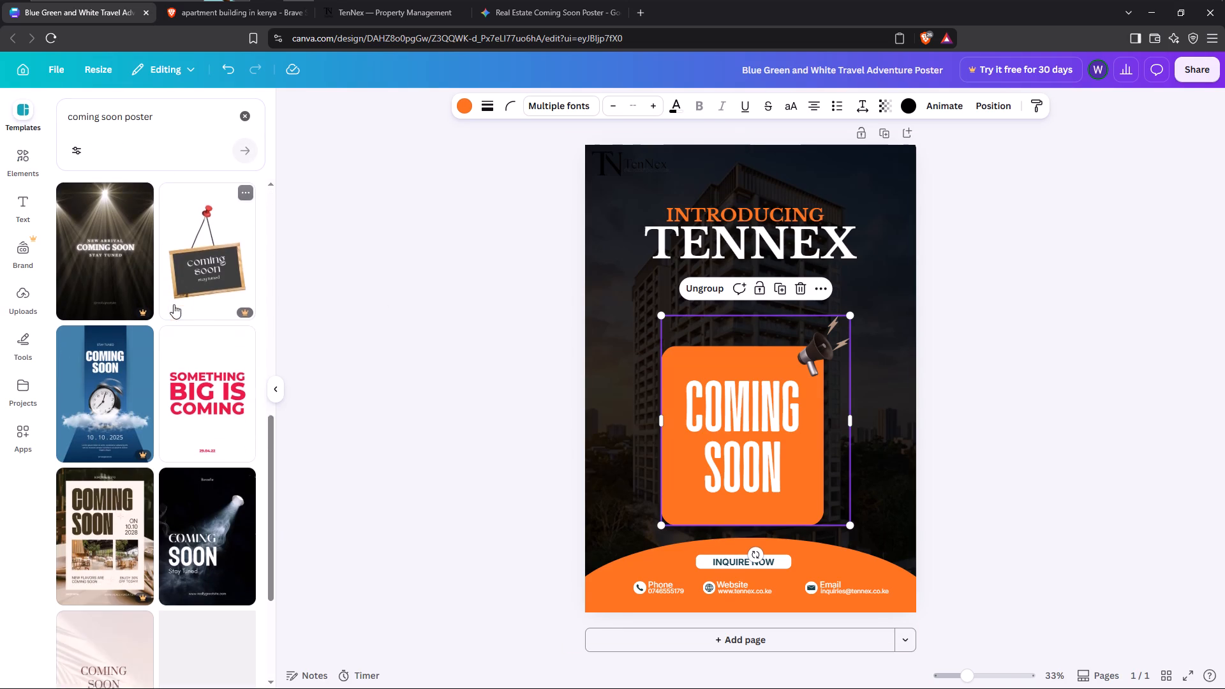
scroll(163, 368, down, 4)
scroll(124, 423, down, 2)
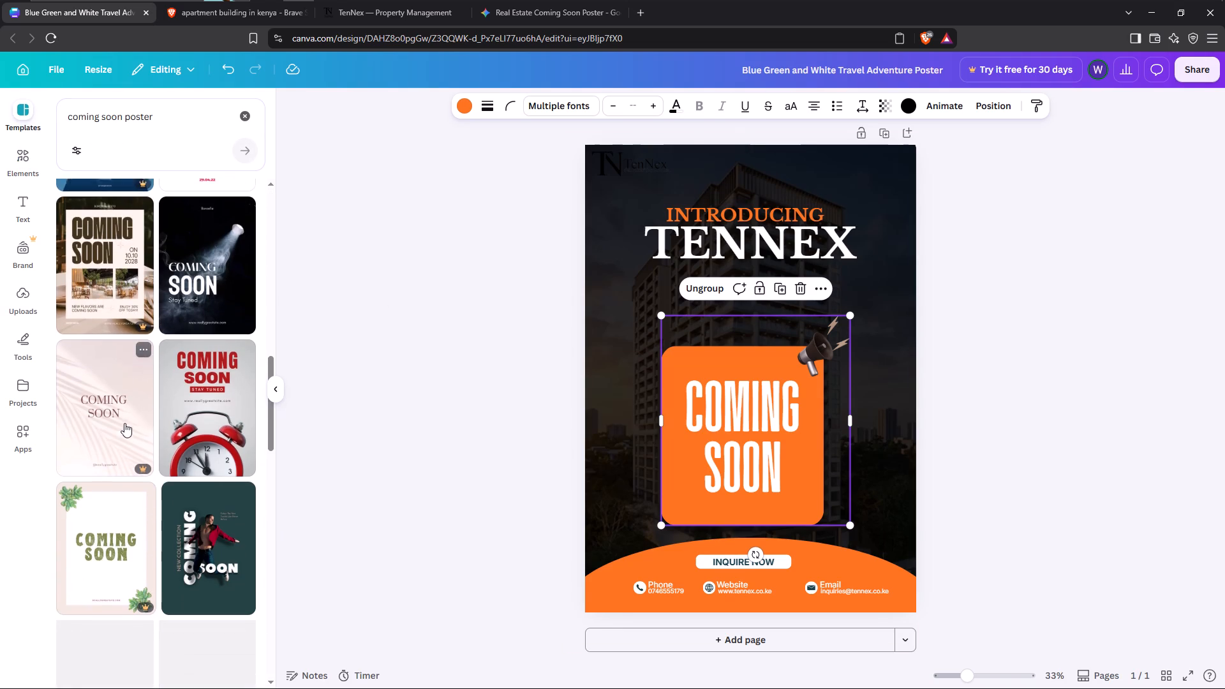
scroll(124, 420, down, 7)
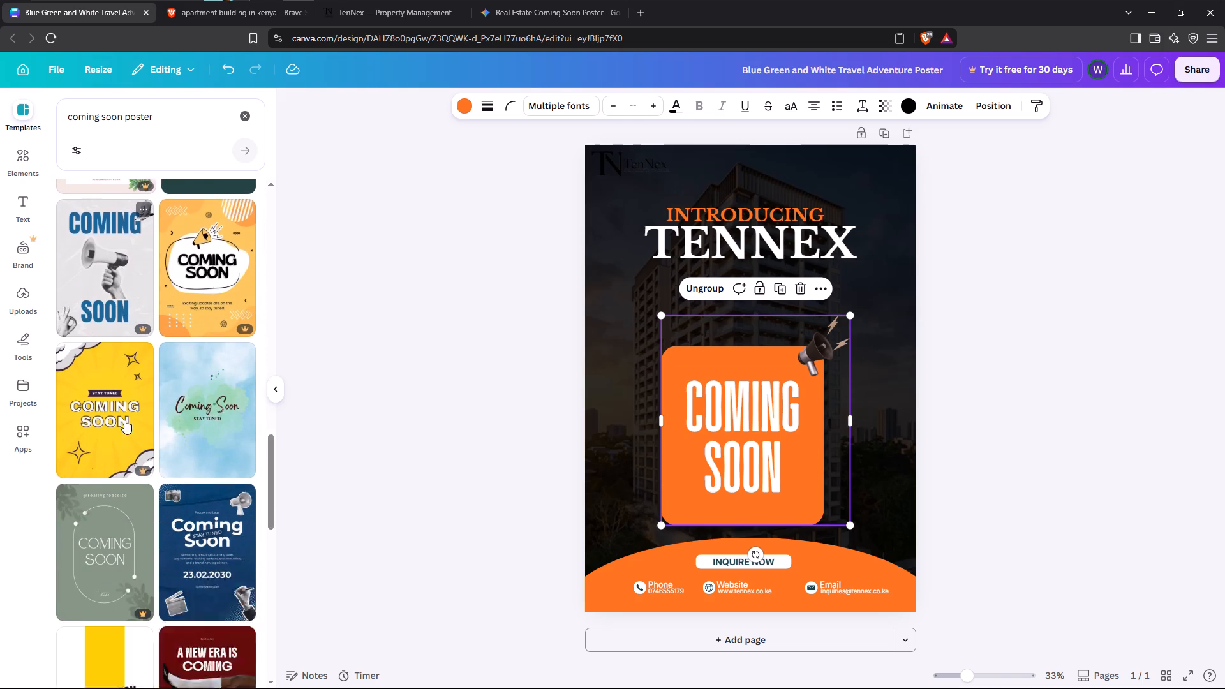
click(717, 641)
scroll(171, 424, down, 4)
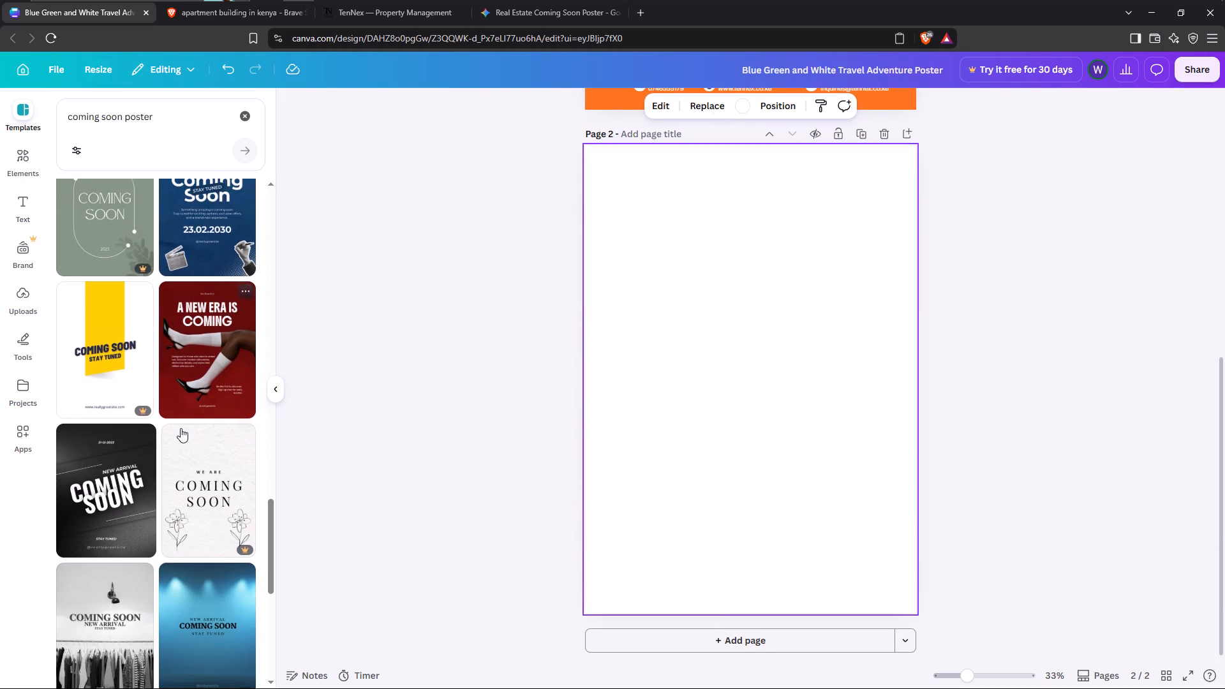
scroll(181, 428, up, 3)
click(216, 421)
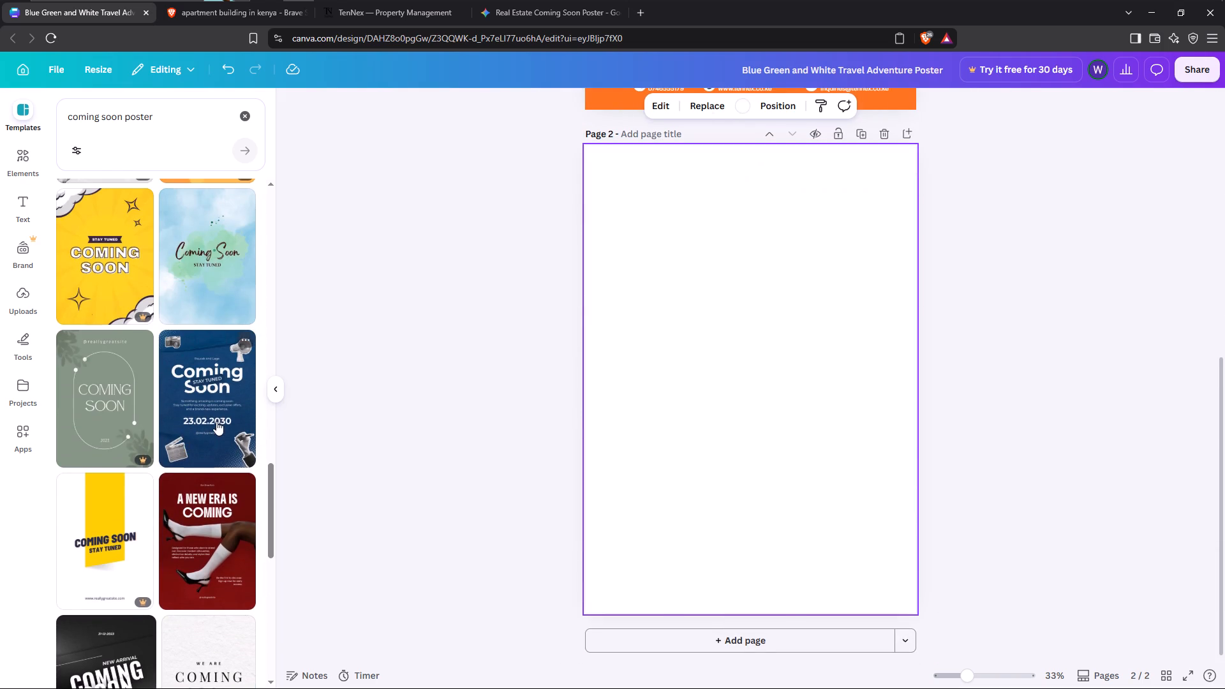
Move the "Something amazing is coming soon" paragraph from page 2 onto the TenNex poster on page 1.
click(708, 402)
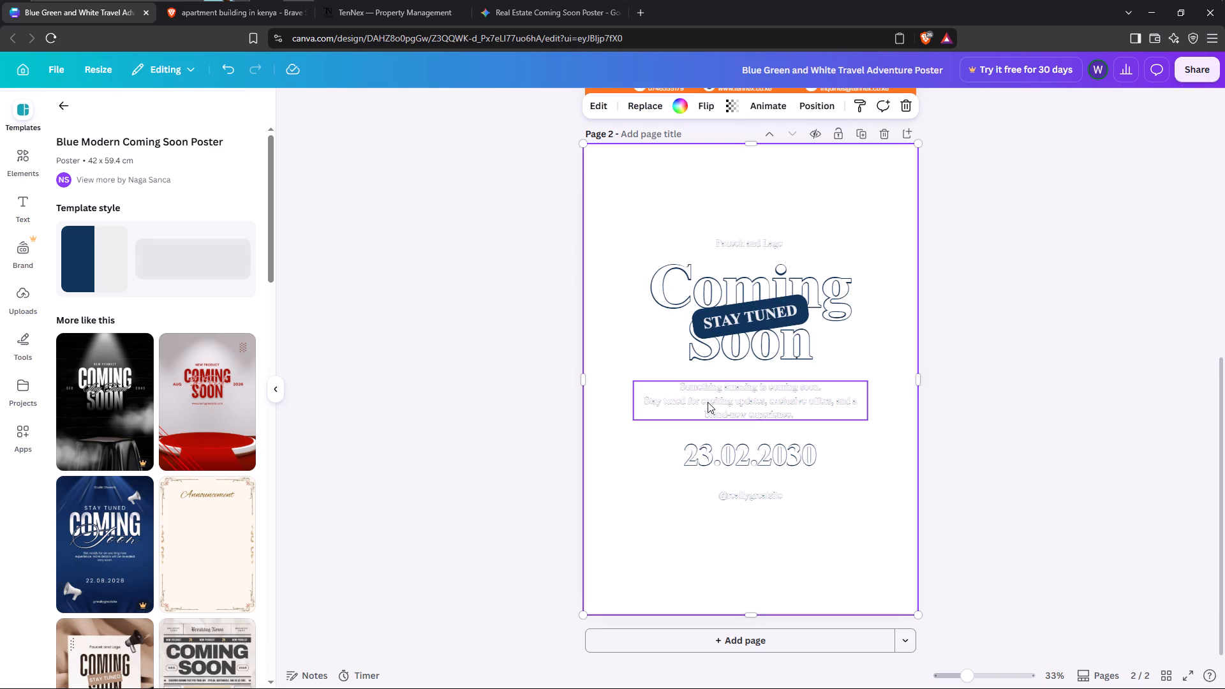
scroll(714, 388, up, 2)
scroll(728, 424, down, 2)
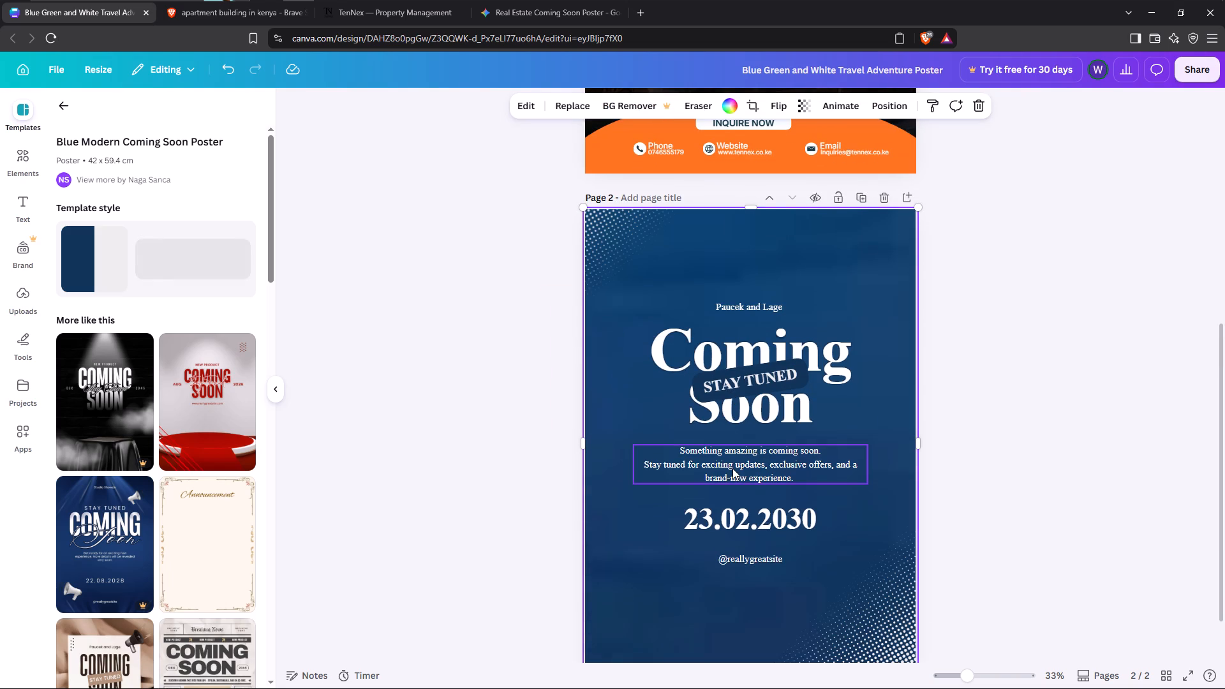
scroll(727, 468, up, 2)
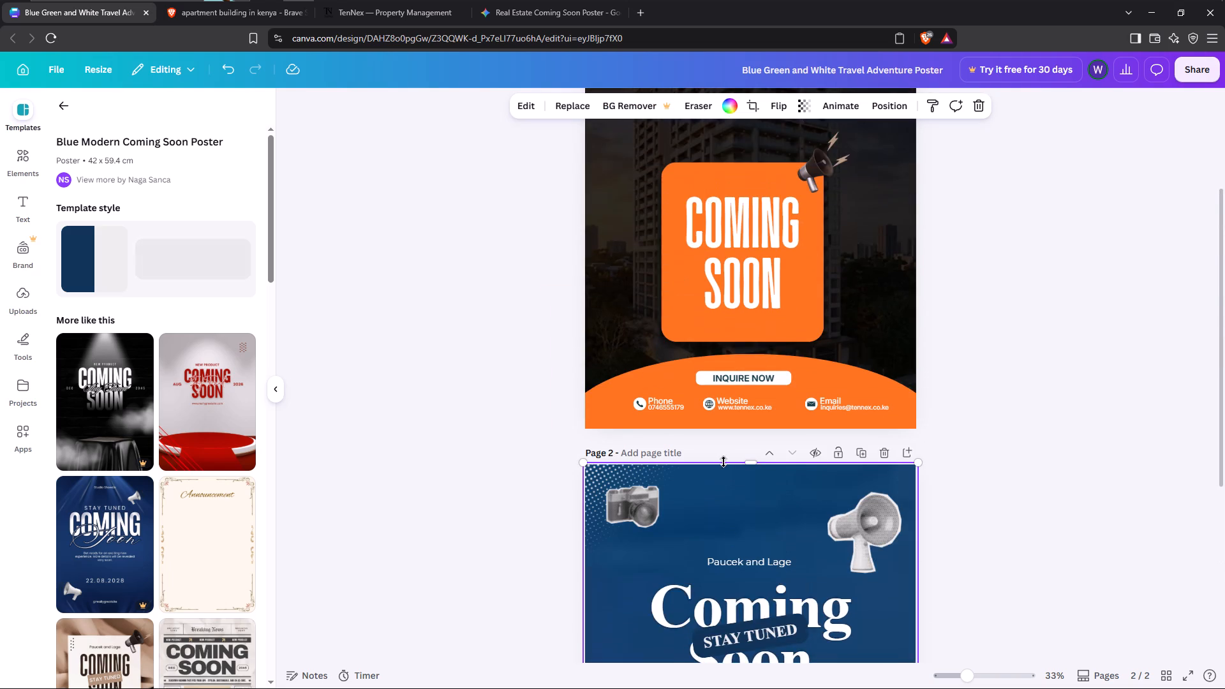
scroll(722, 462, down, 3)
drag(725, 518, 783, 0)
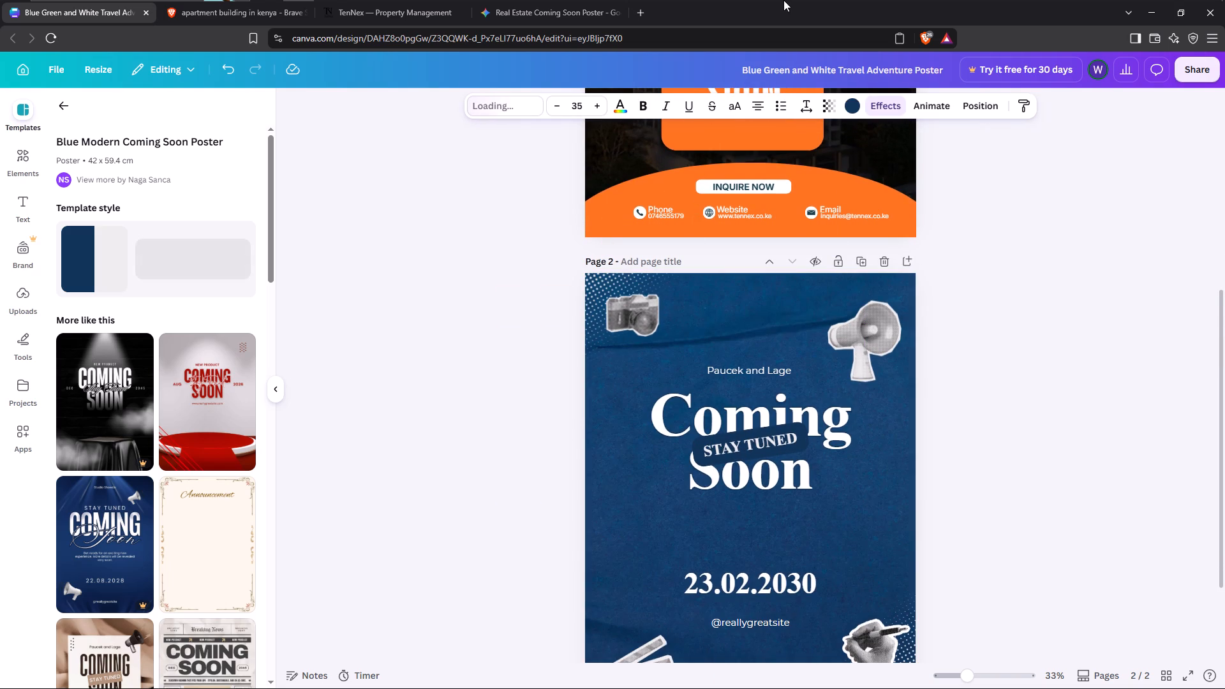
drag(783, 0, 714, 93)
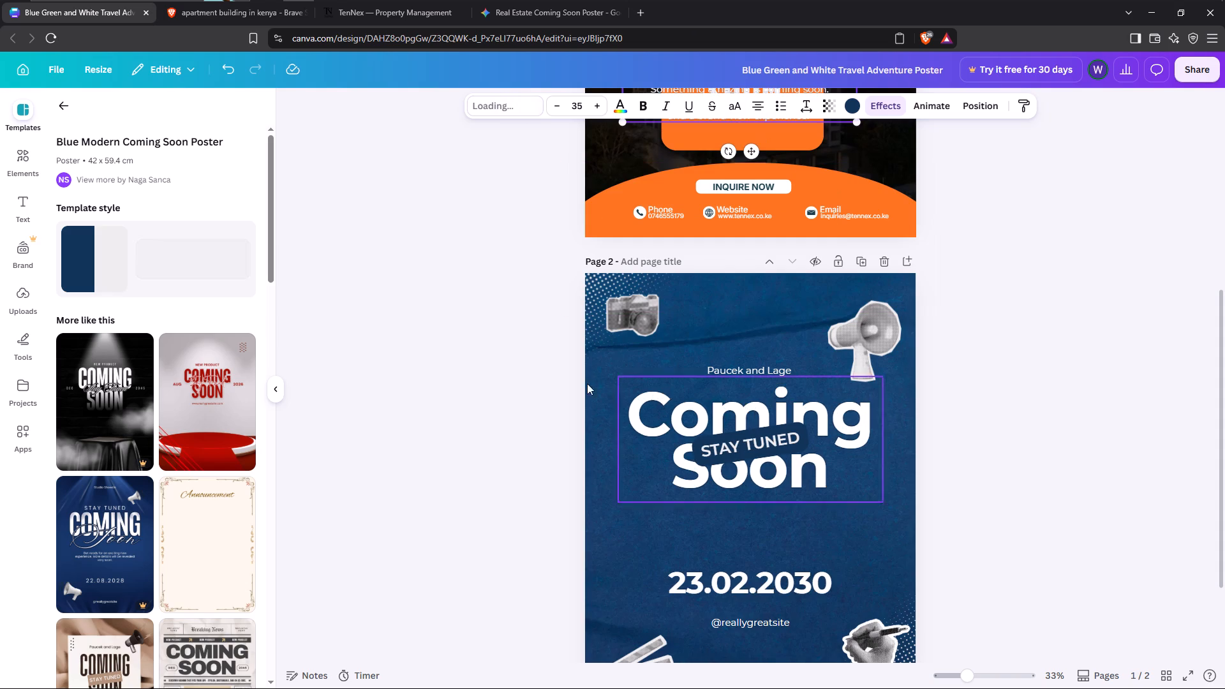
Delete page 2 with the rest of the blue template.
click(882, 259)
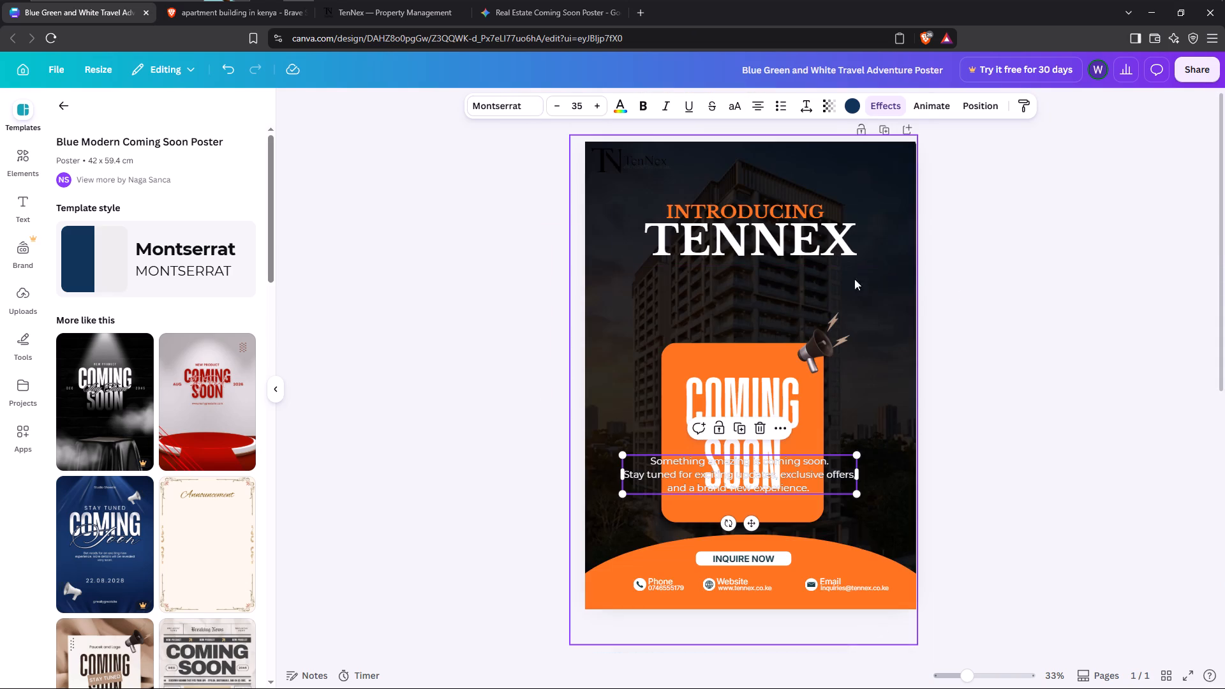
Place the paragraph just below the TENNEX title, above the orange COMING SOON box, centred across the page.
drag(734, 468, 736, 292)
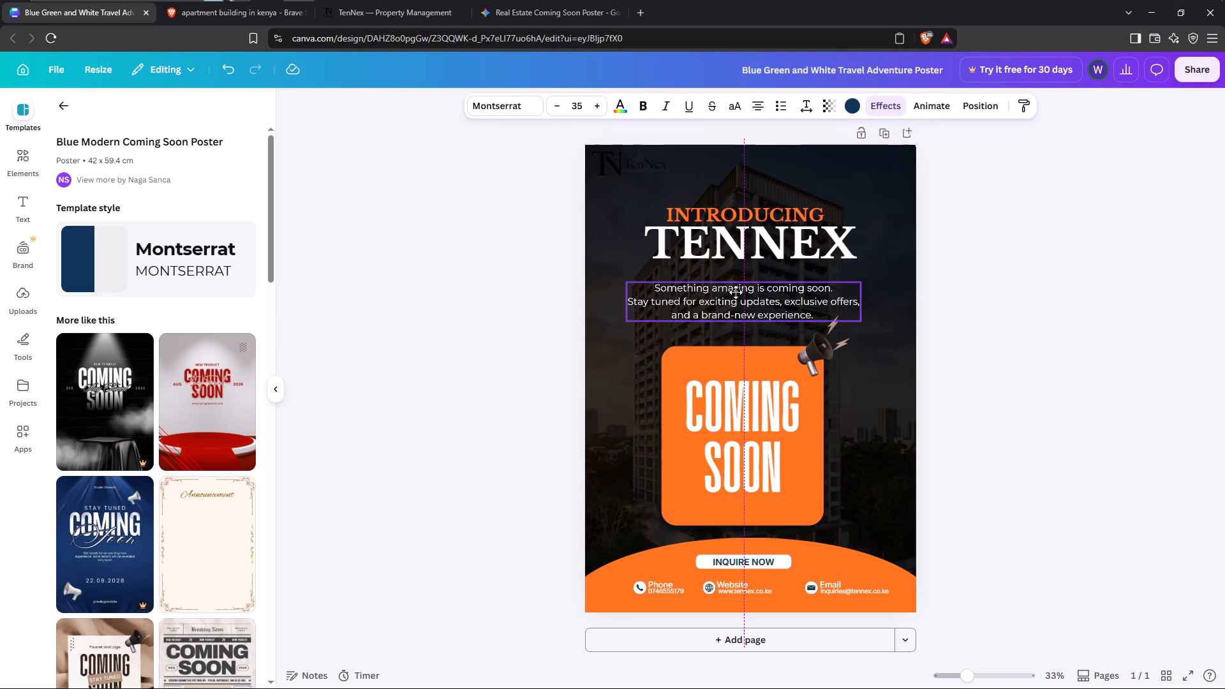
drag(736, 292, 730, 286)
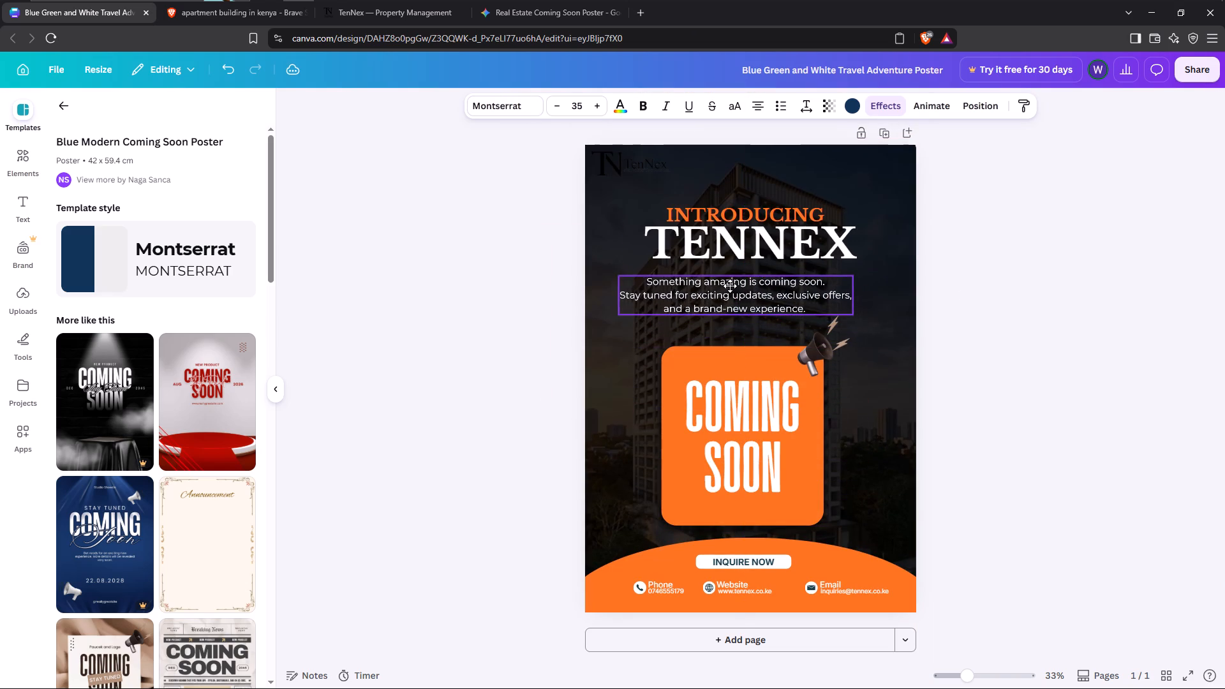
drag(730, 286, 744, 286)
Replace the paragraph under TENNEX with the text "A Platform", capitalising both words.
double_click(697, 297)
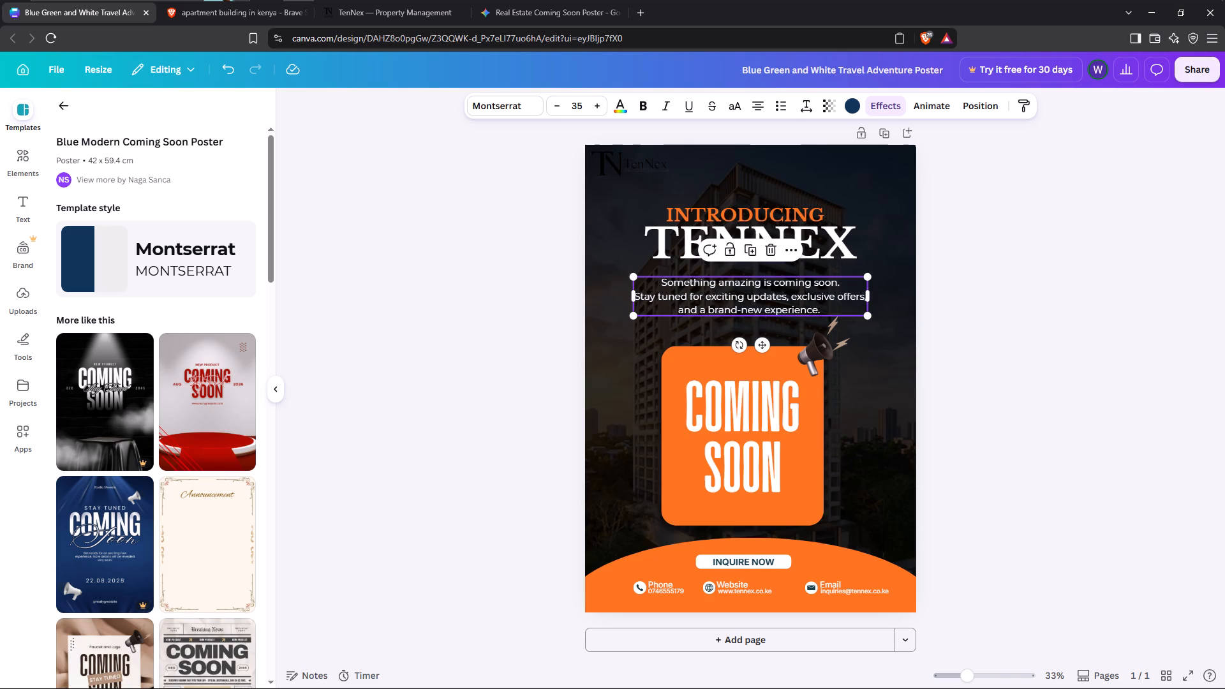
key(shift+a)
key(space)
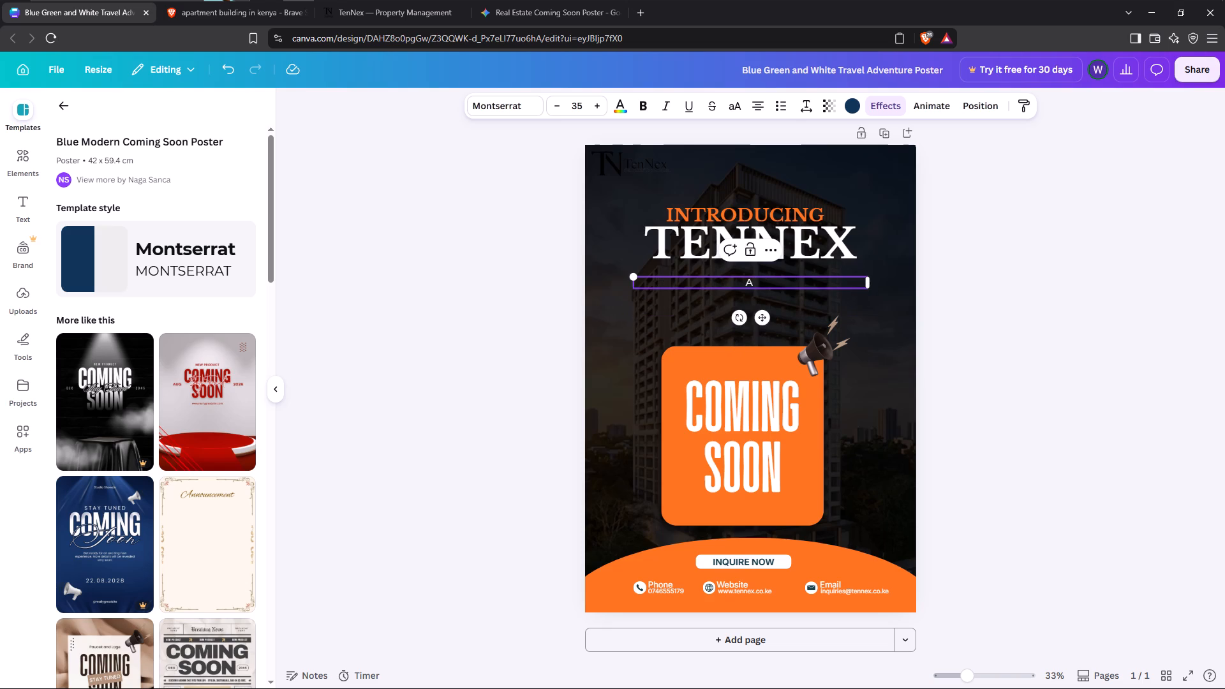
text(platform)
key(space)
key(Left)
key(Left)
key(Left)
key(Left)
key(Left)
key(Left)
key(Left)
key(Left)
key(BackSpace)
key(shift+p)
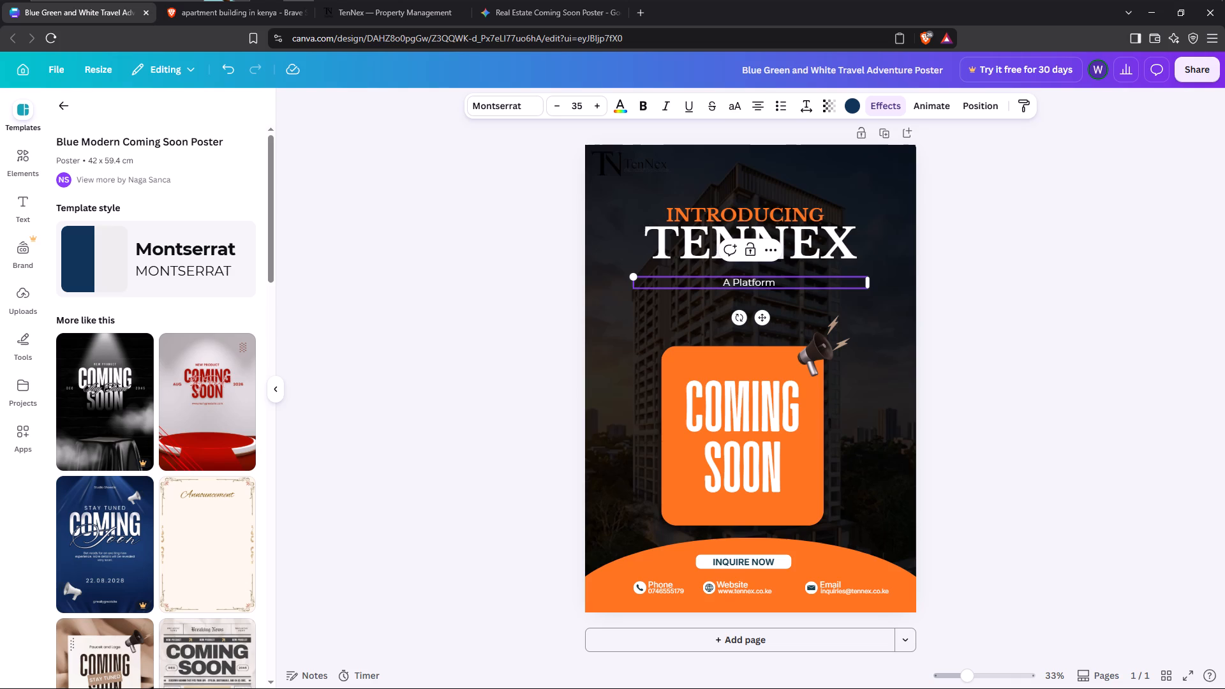
key(Right)
key(Right)
key(Right)
key(Right)
key(Right)
key(Right)
key(Right)
key(Right)
Continue the tagline with "to Manage Your" on the same line, capitalising Manage and Your.
key(space)
text(to)
key(space)
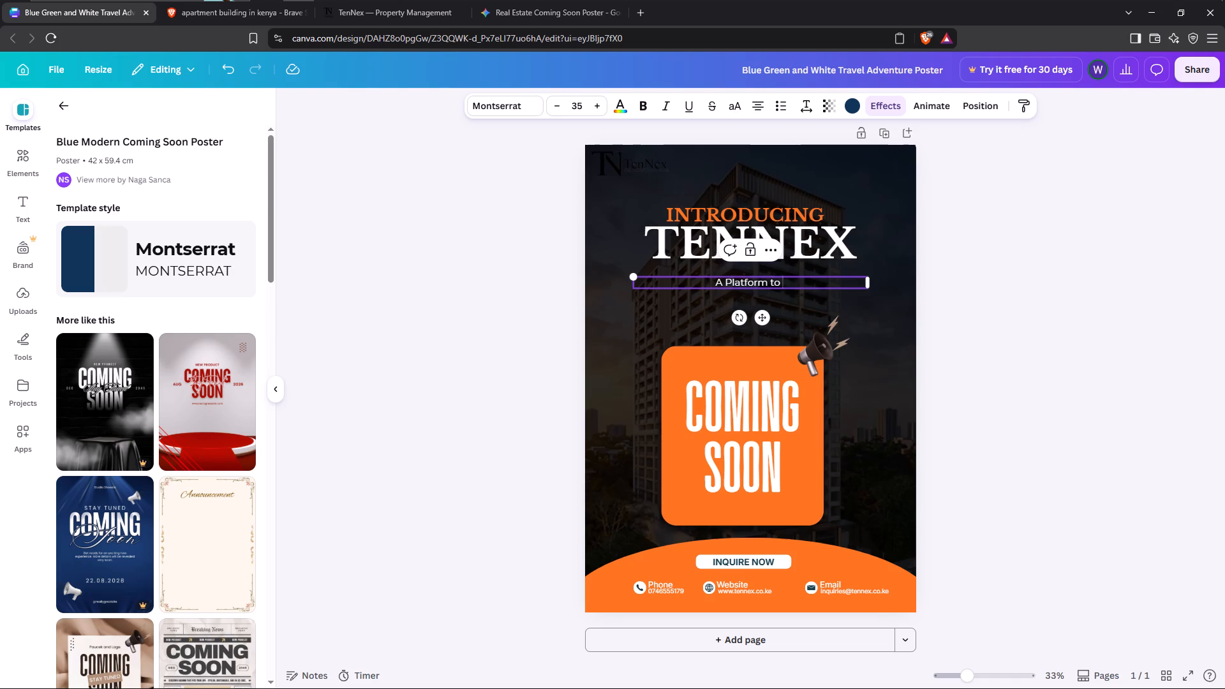
text(Manage your)
key(space)
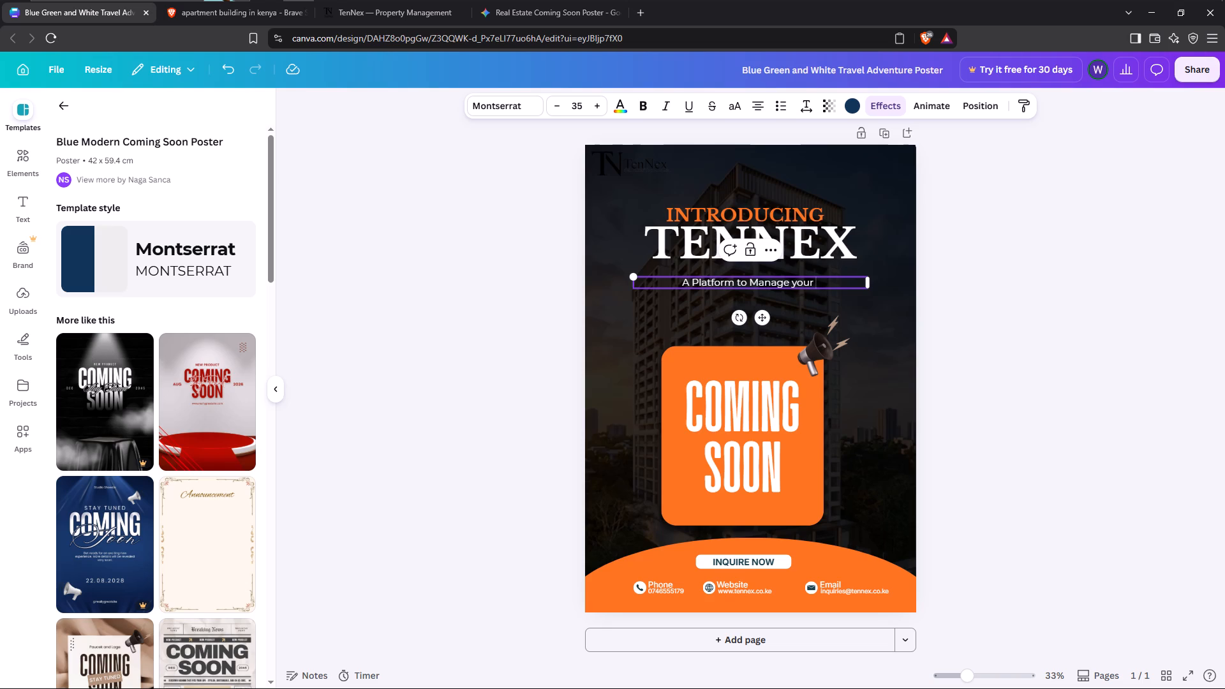
key(Left)
key(Left)
key(Left)
key(Left)
key(BackSpace)
key(shift+y)
key(Right)
key(Right)
key(Right)
Add a second line to the tagline reading "Rentals Easily.", capitalising both words.
key(Return)
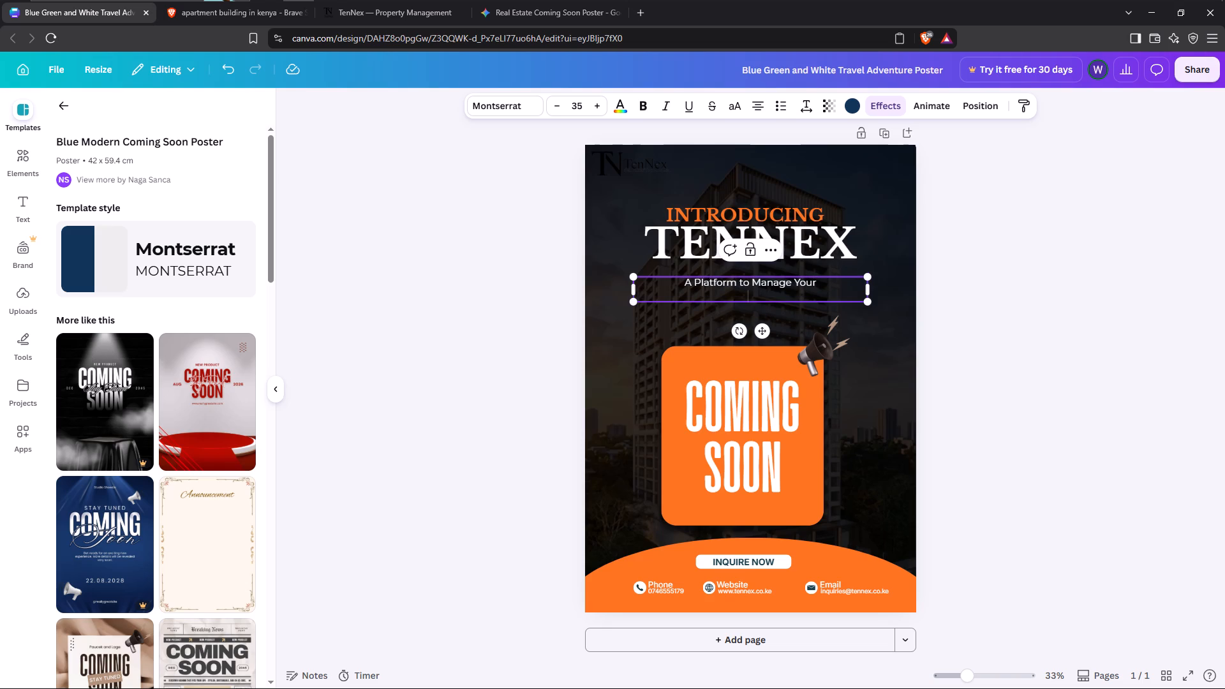
text(Re)
text(nts)
key(BackSpace)
text(als)
key(space)
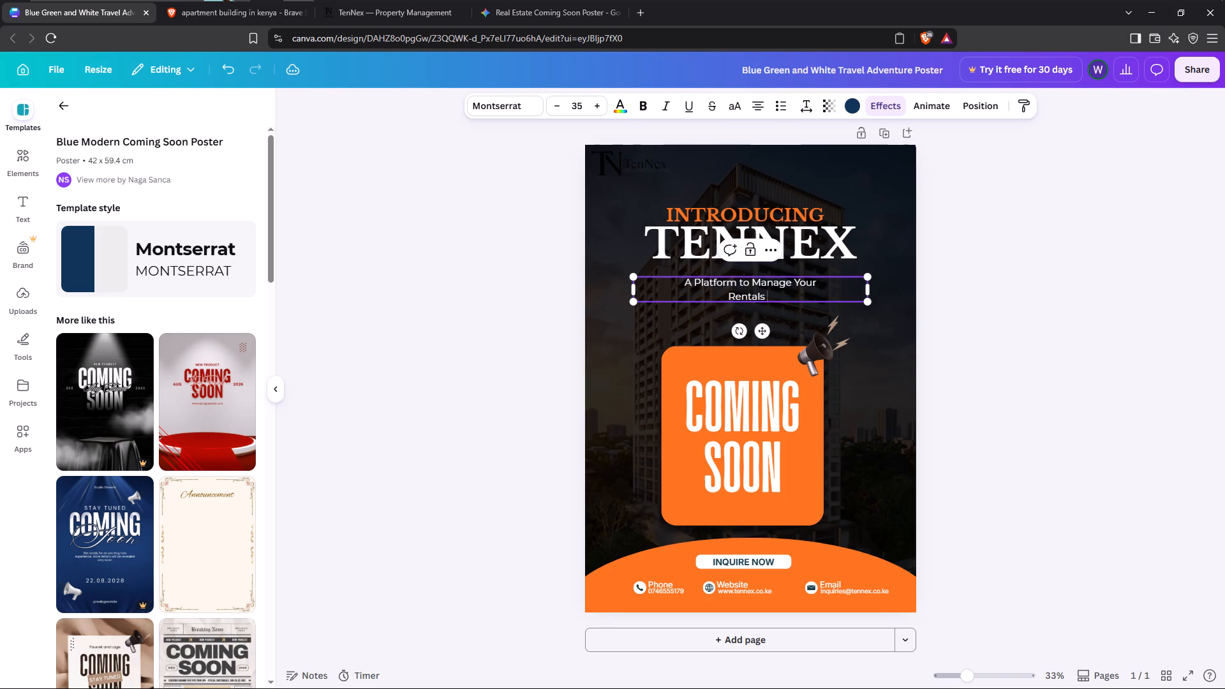
text(Eas)
text(ily)
text(.)
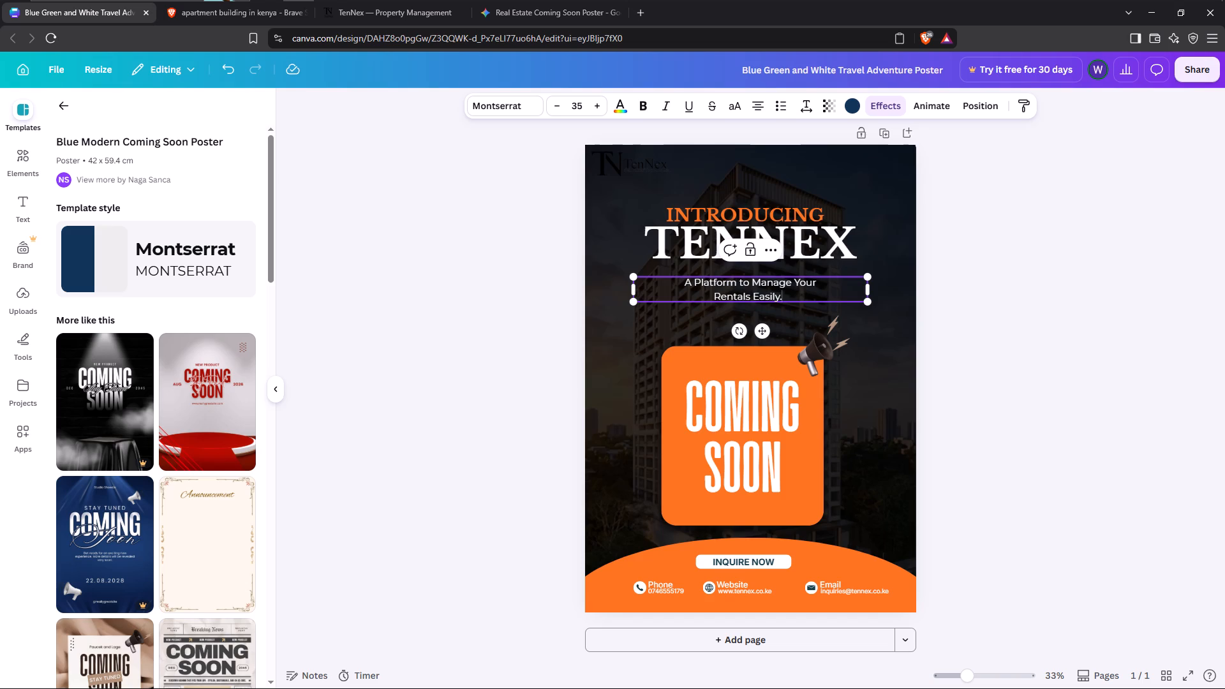
Continue the tagline's second line with "From onboarding," after the sentence ending in Easily.
key(space)
text(Fr)
text(om)
key(space)
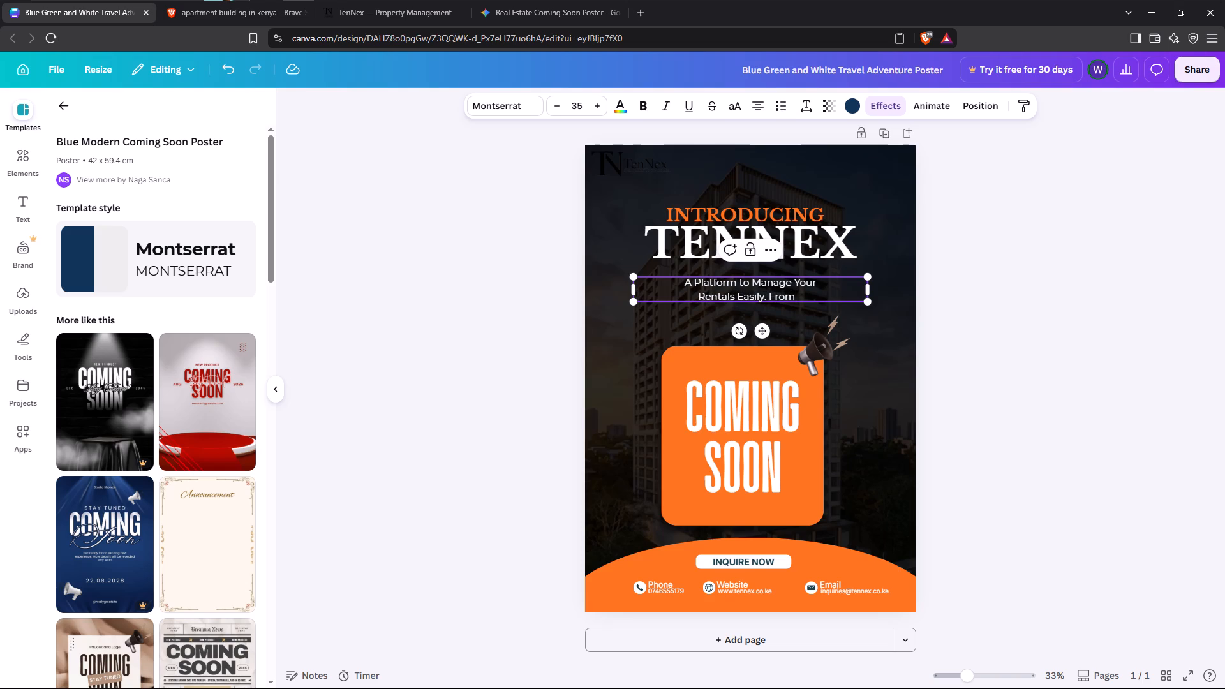
text(onbao)
key(BackSpace)
key(BackSpace)
text(oard)
text(in)
text(,)
key(space)
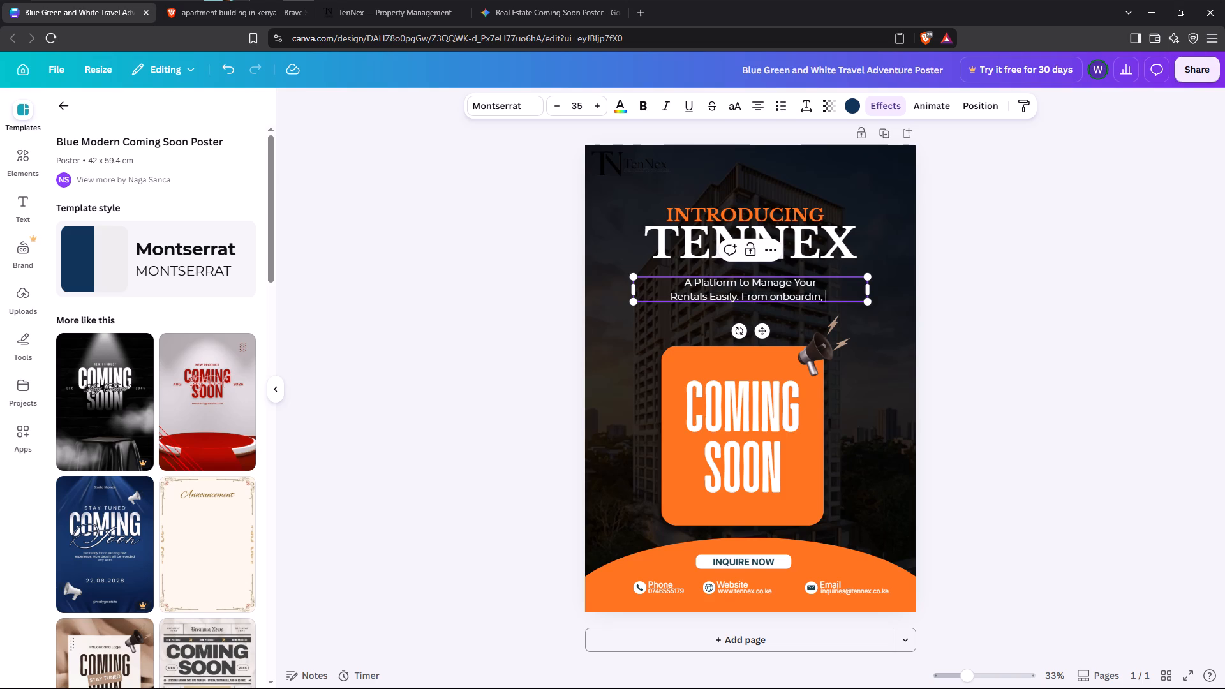
key(BackSpace)
key(BackSpace)
text(g)
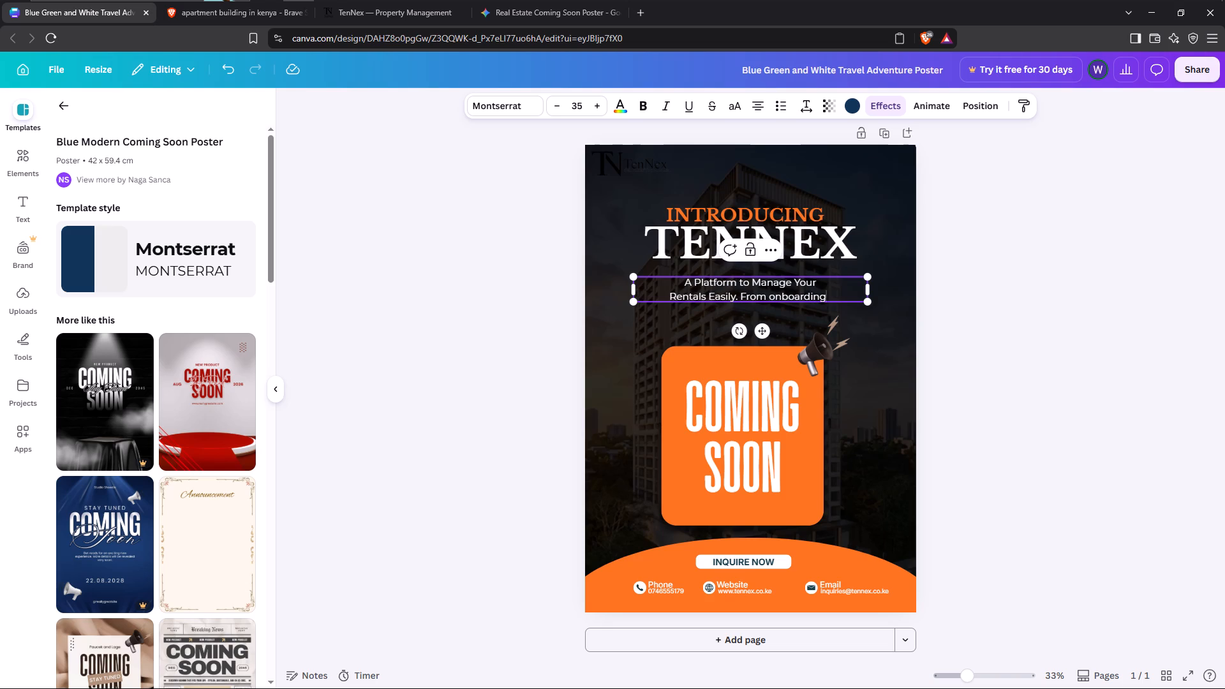
key(space)
key(BackSpace)
text(,)
key(space)
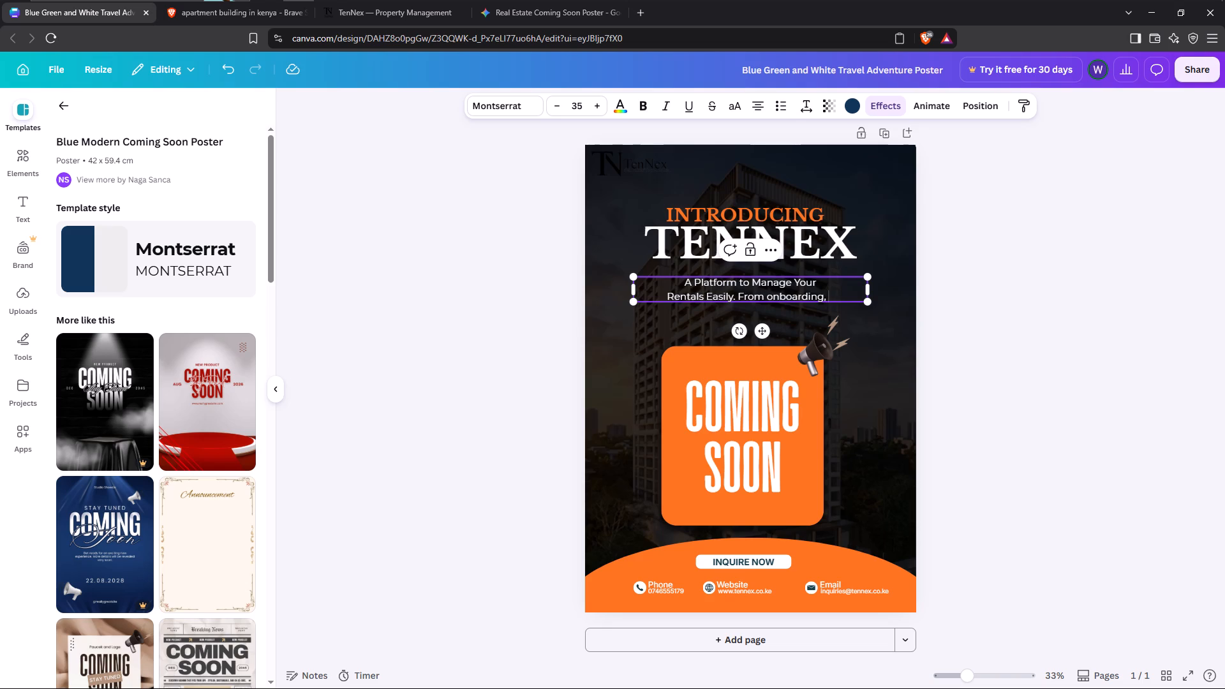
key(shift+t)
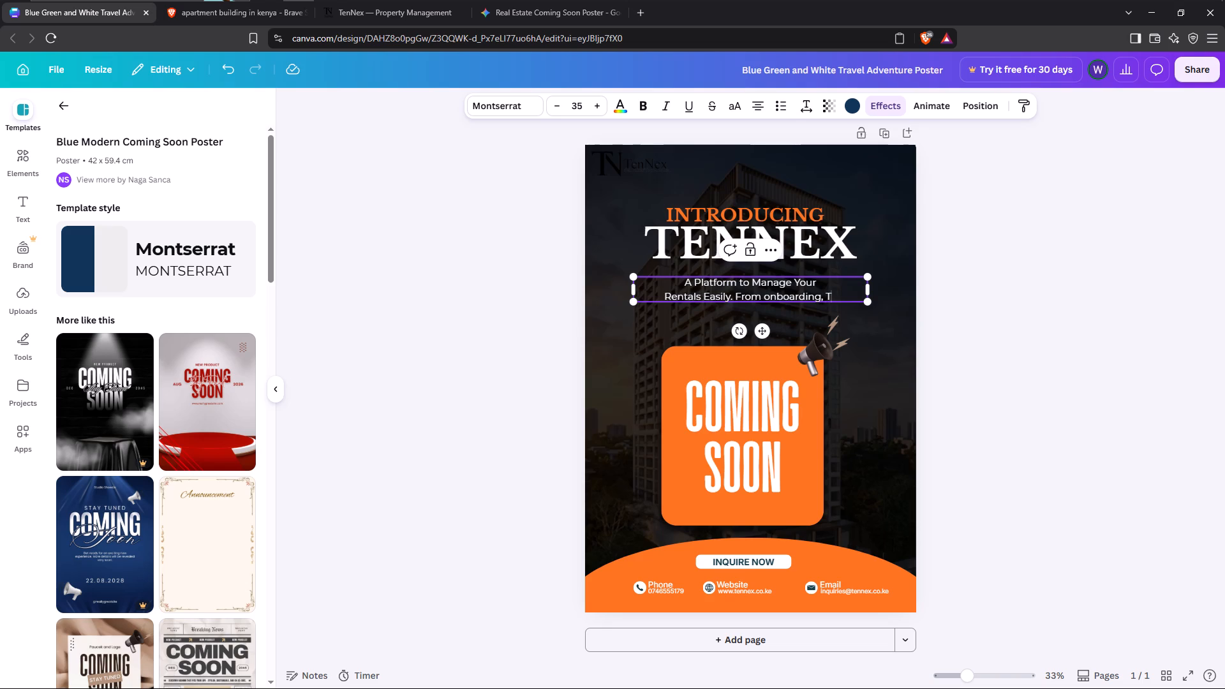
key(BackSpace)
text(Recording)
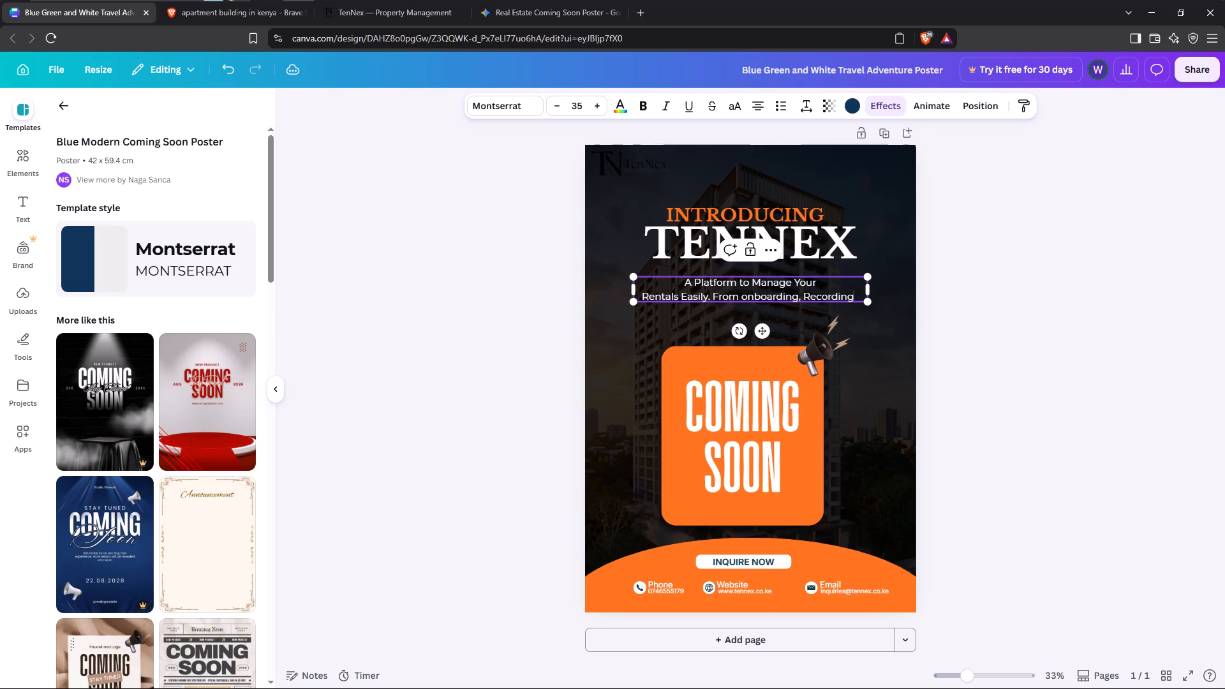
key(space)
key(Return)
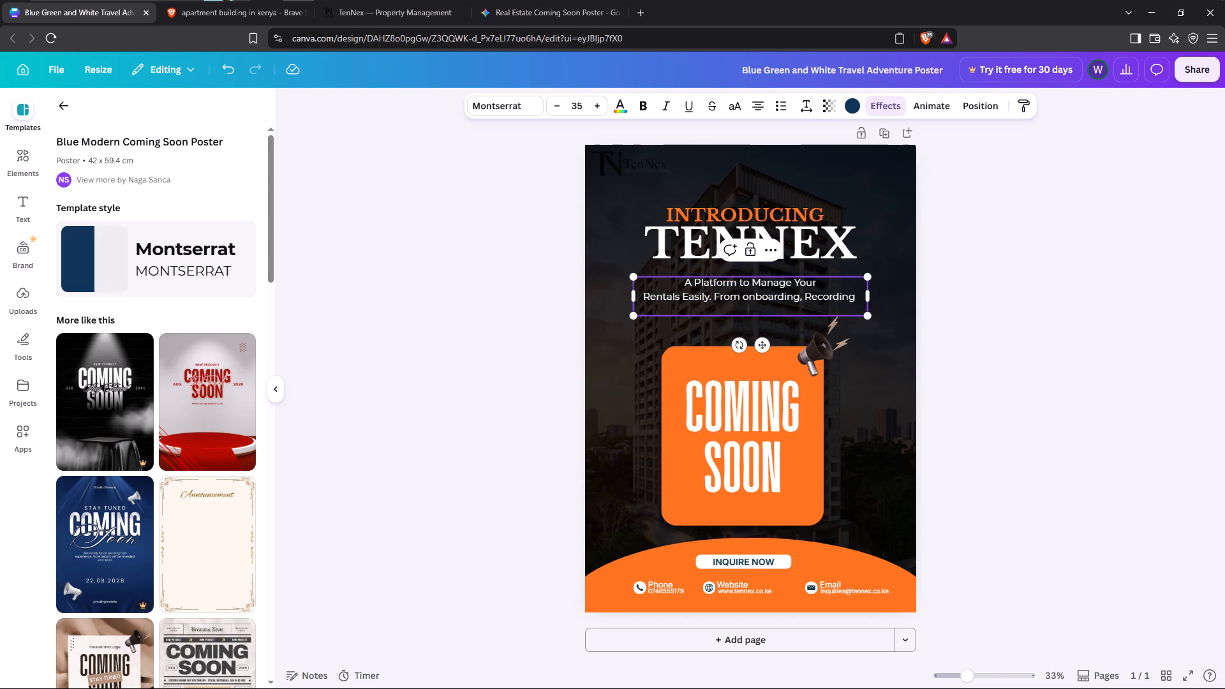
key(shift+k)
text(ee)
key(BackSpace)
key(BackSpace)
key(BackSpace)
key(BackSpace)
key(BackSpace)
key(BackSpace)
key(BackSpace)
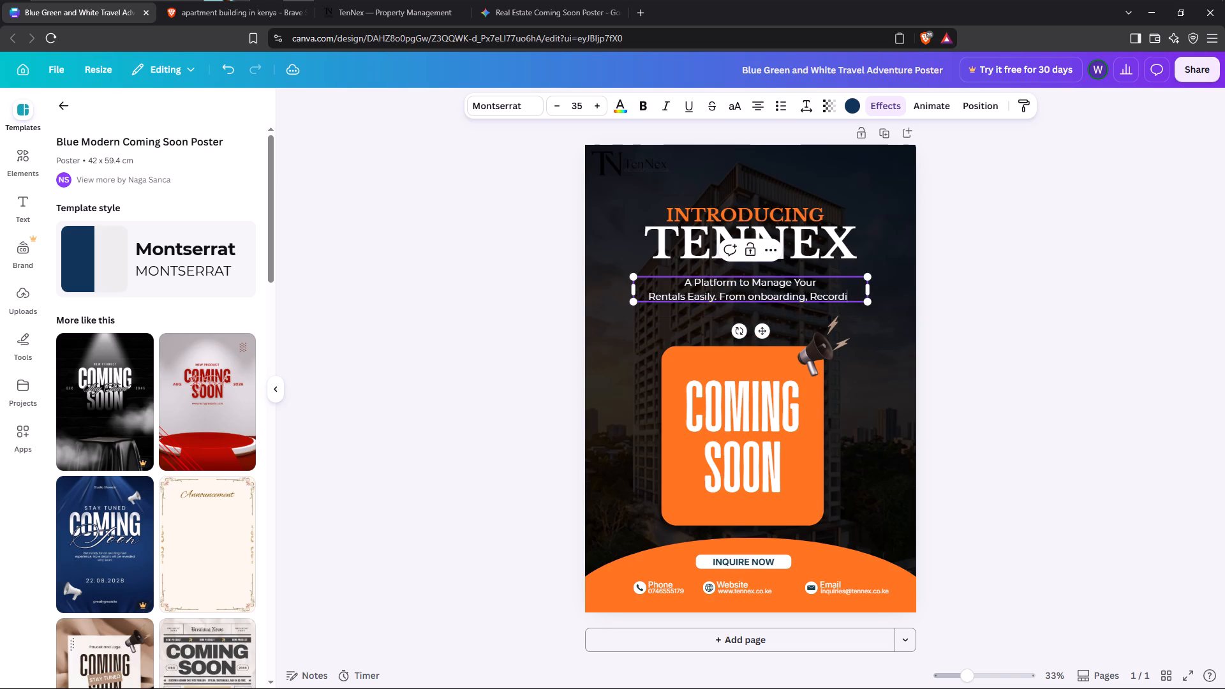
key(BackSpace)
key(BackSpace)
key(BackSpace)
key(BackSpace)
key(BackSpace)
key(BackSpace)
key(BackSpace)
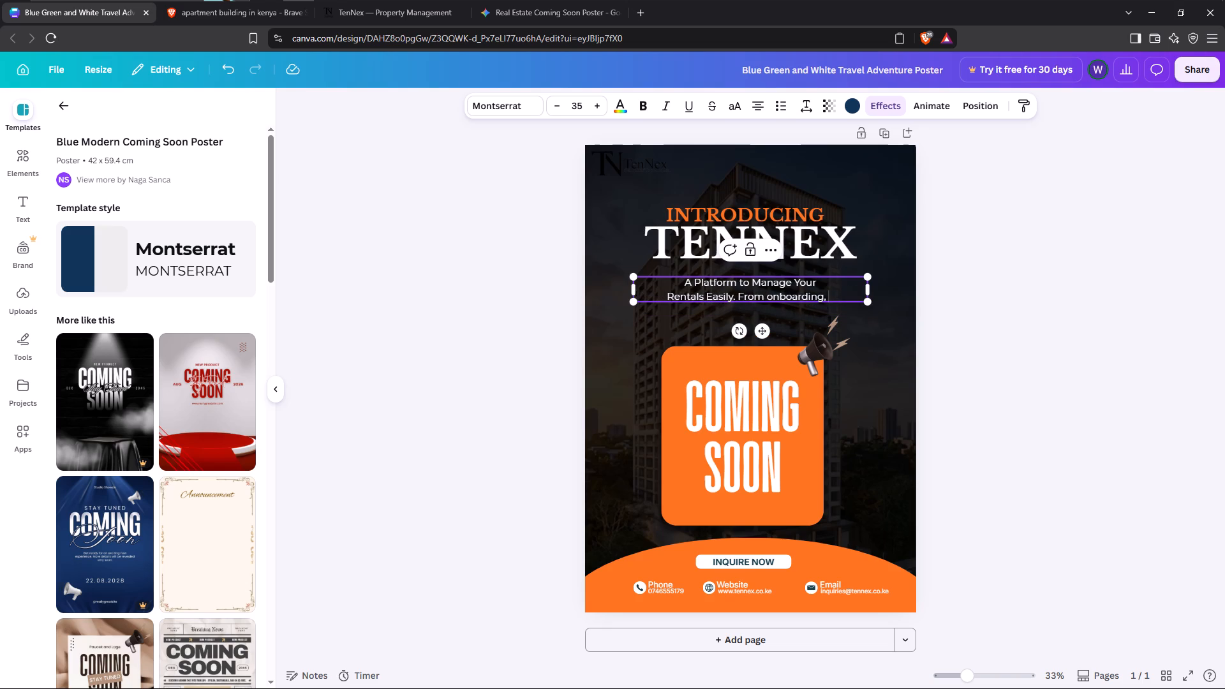
Continue the tagline after "From onboarding," with "Terminating lease", capitalising only Terminating.
key(shift+t)
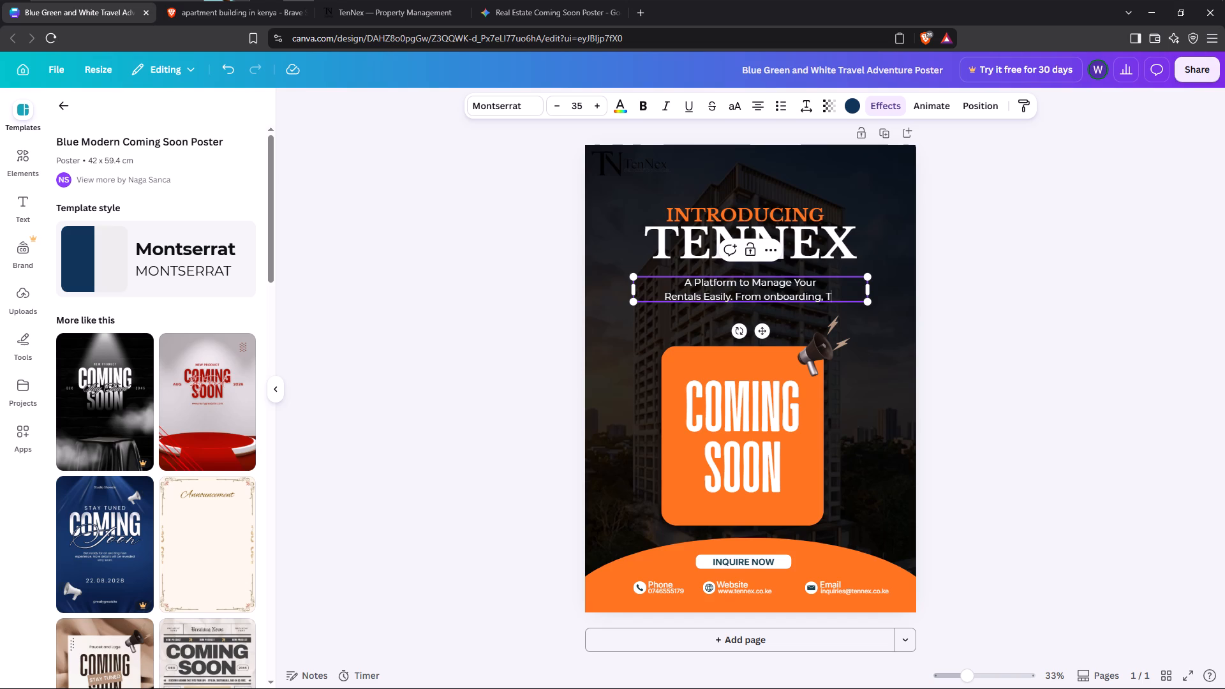
text(er)
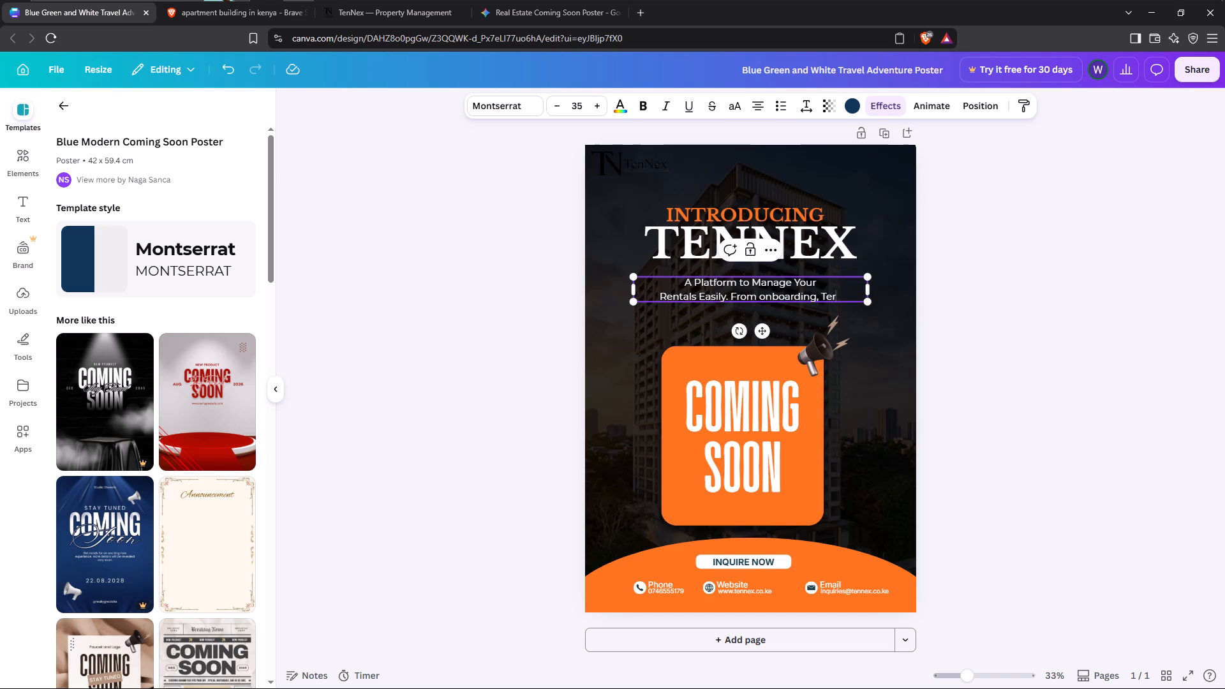
text(minating)
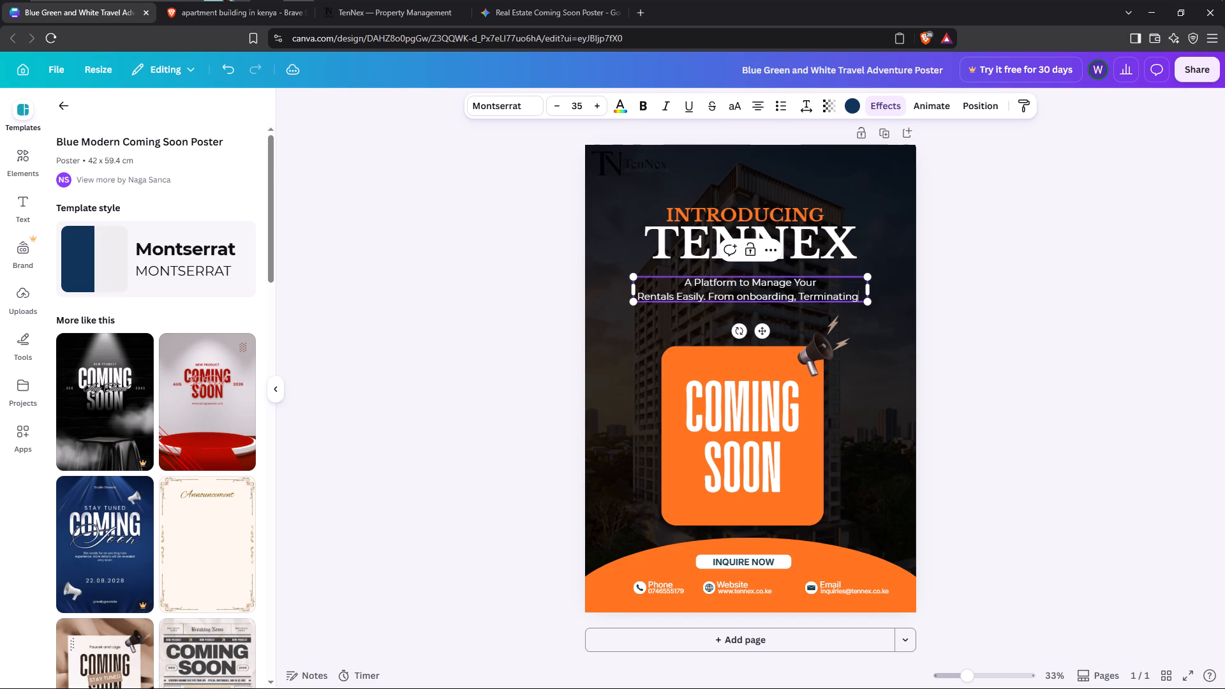
key(space)
text(leas)
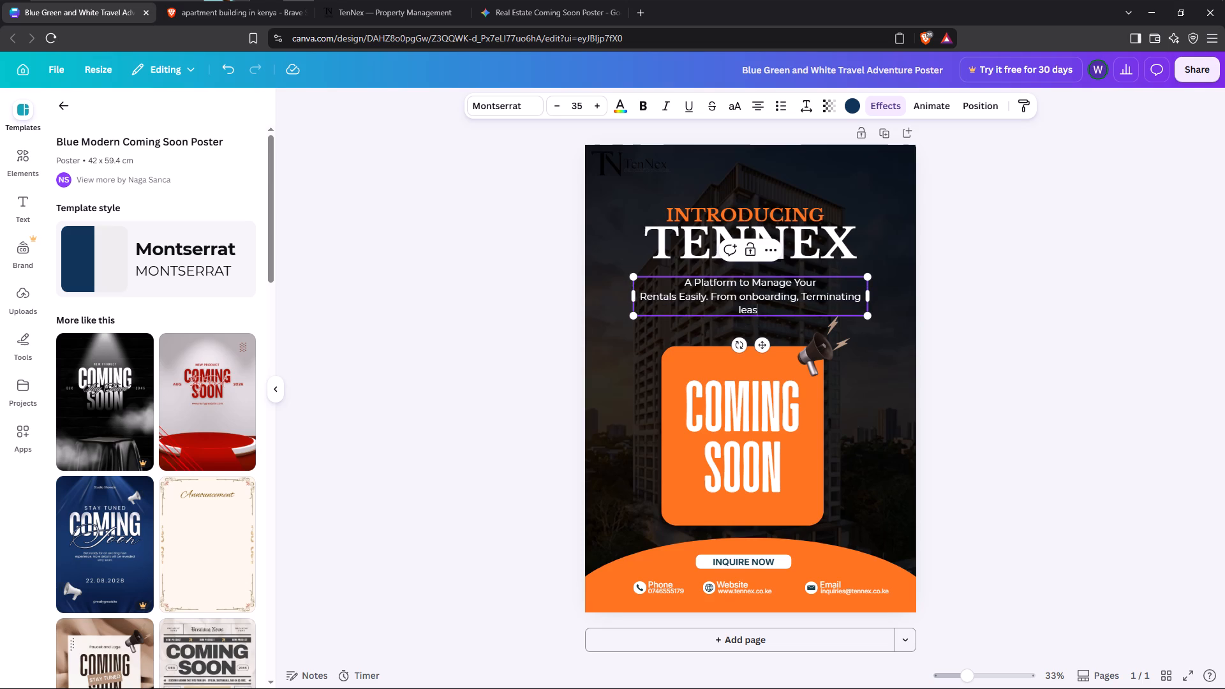
key(e)
Finish the tagline sentence after "lease" with "and everthing in between." in lowercase.
key(space)
text(and)
key(space)
text(eve)
key(r)
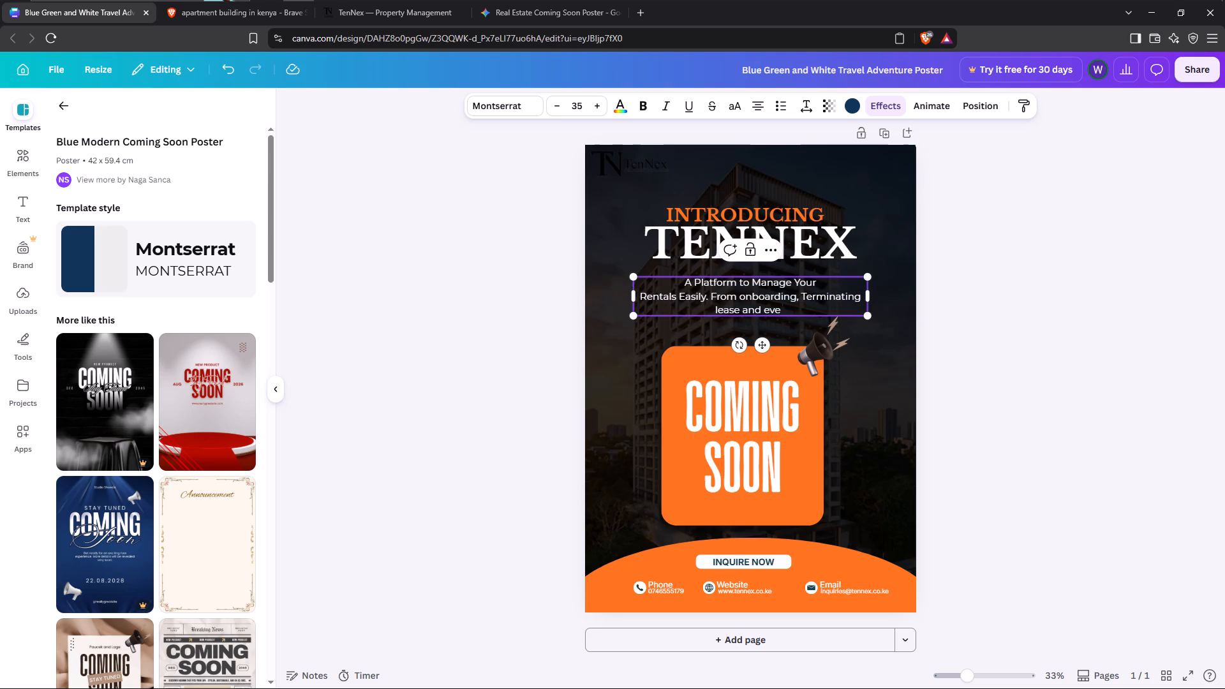
text(thing)
key(space)
text(in)
key(space)
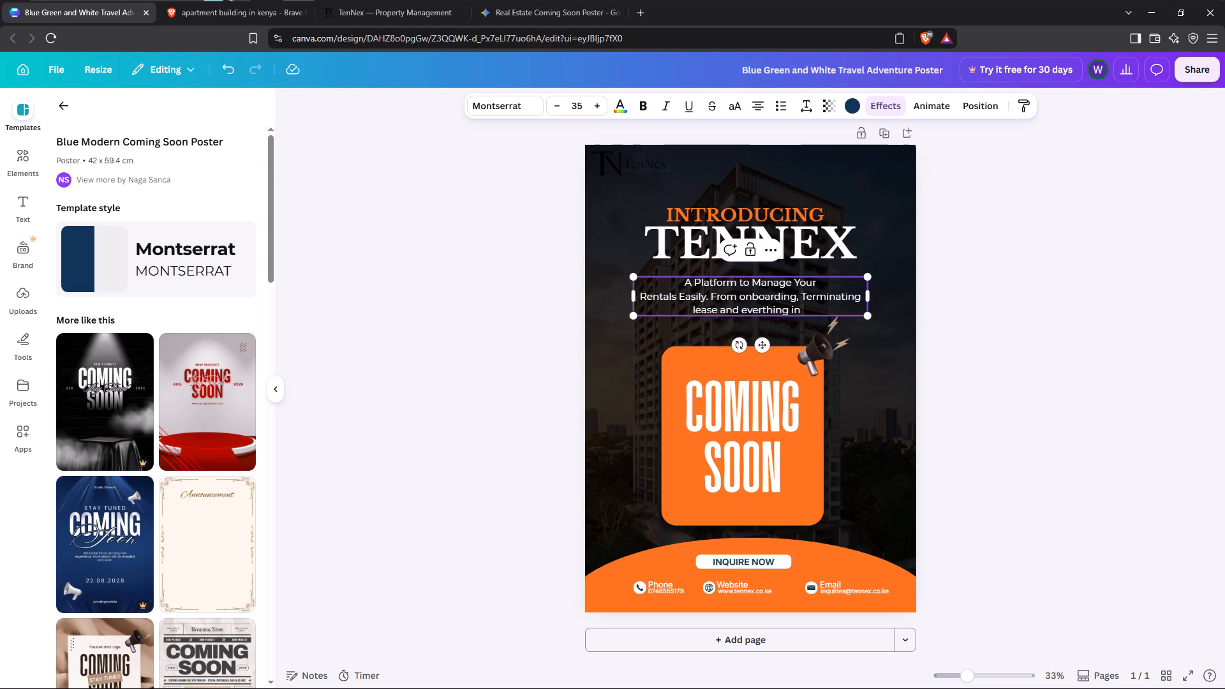
text(bet)
text(ween)
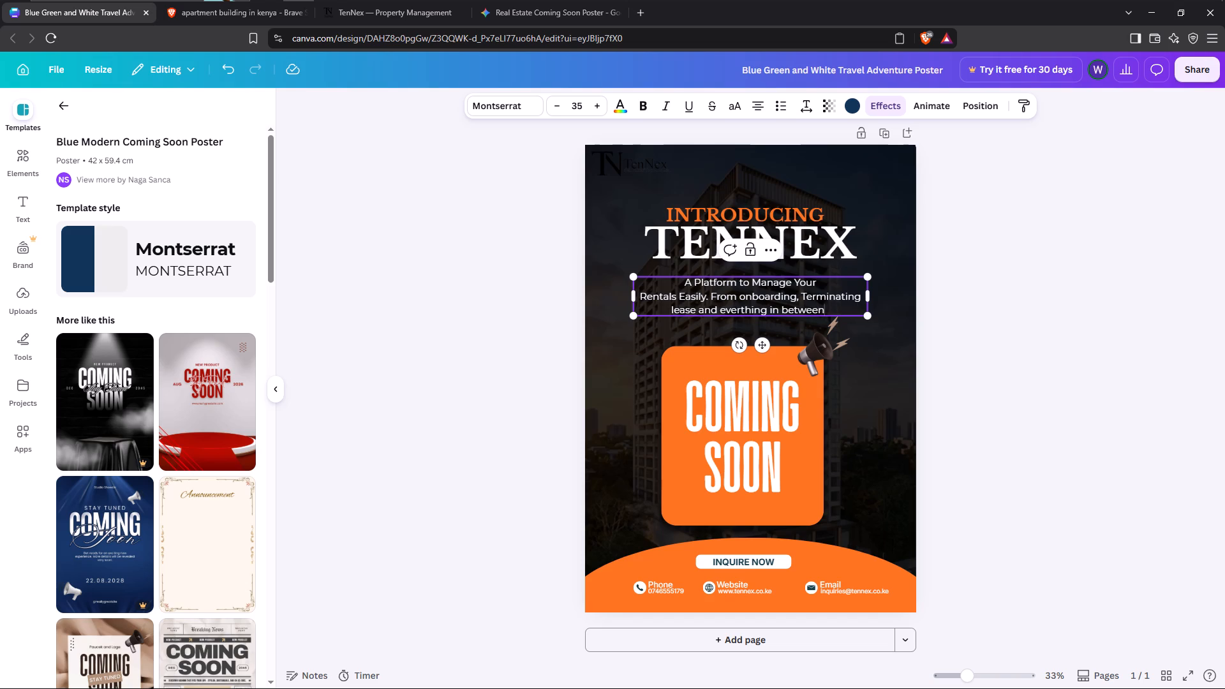
key(period)
Add a final line to the tagline, below the sentence ending "in between.", reading "TenNex is the platform for you".
key(Return)
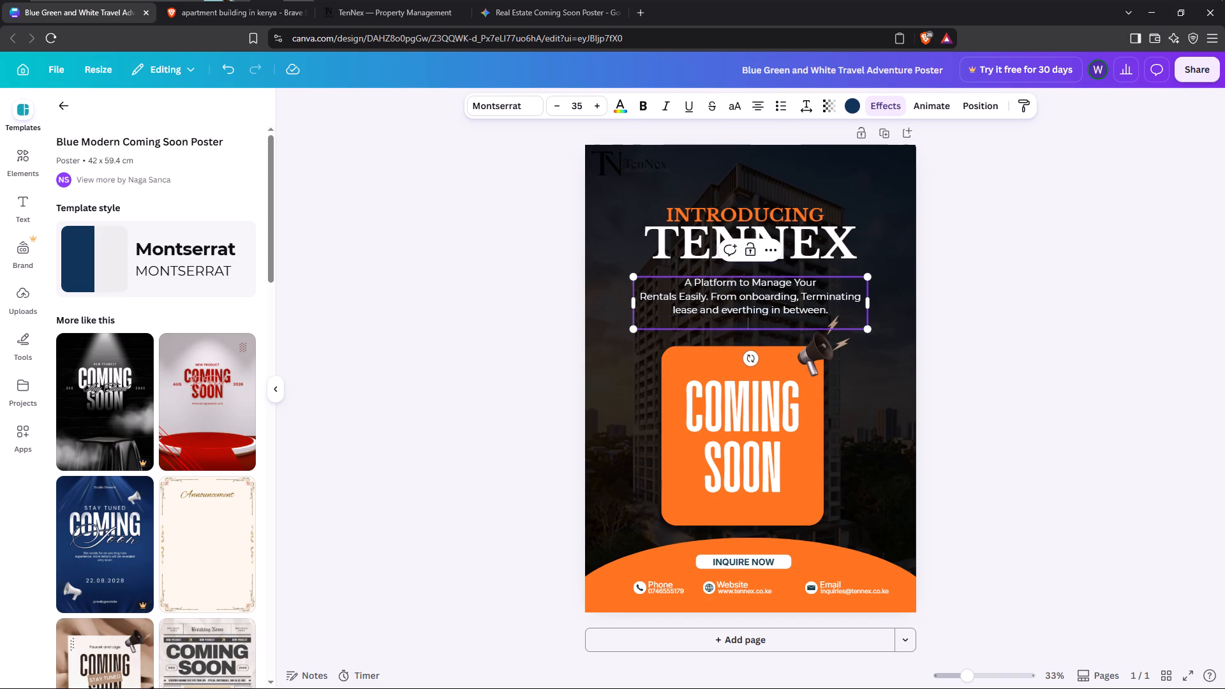
key(e)
key(equal)
key(BackSpace)
key(BackSpace)
text(Te)
text(nN)
text(ex)
key(space)
text(is the)
key(space)
key(l)
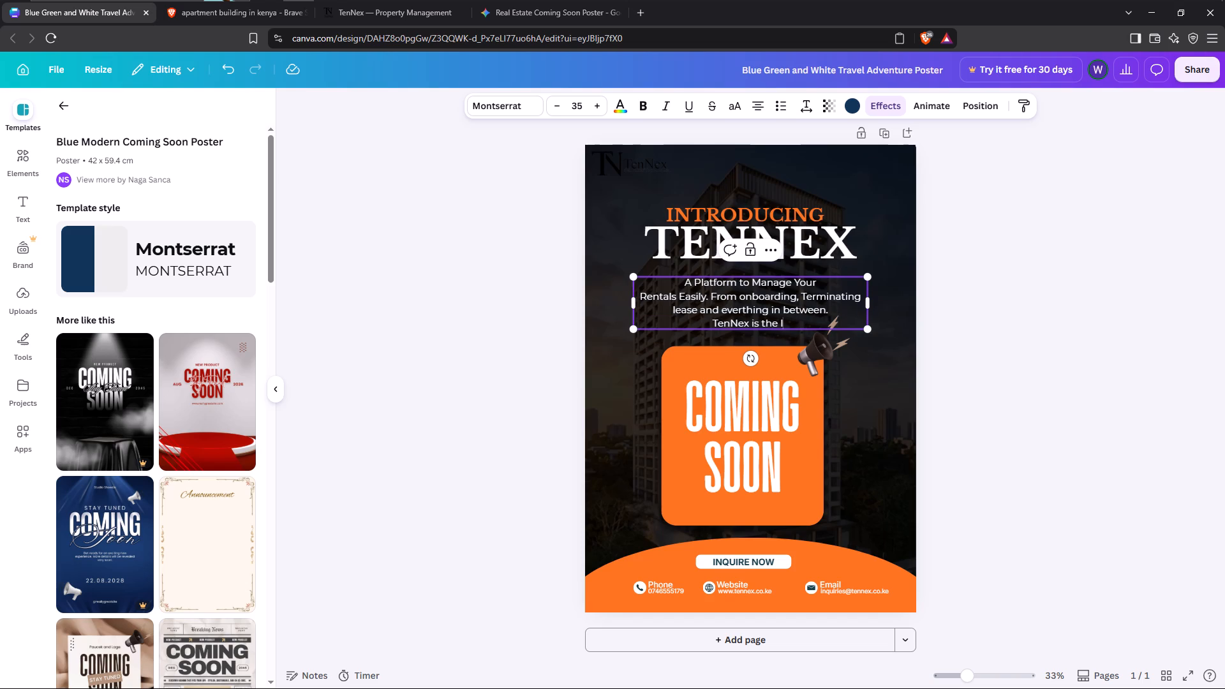
key(BackSpace)
text(platform)
key(space)
text(for)
key(space)
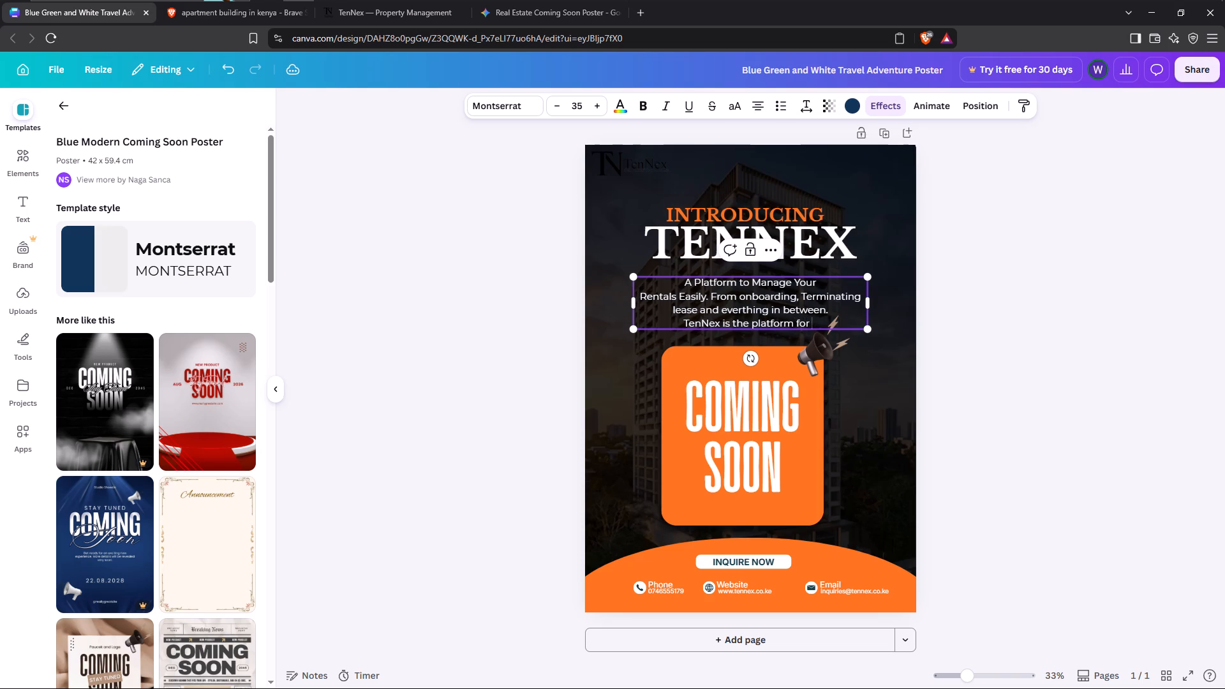
text(you)
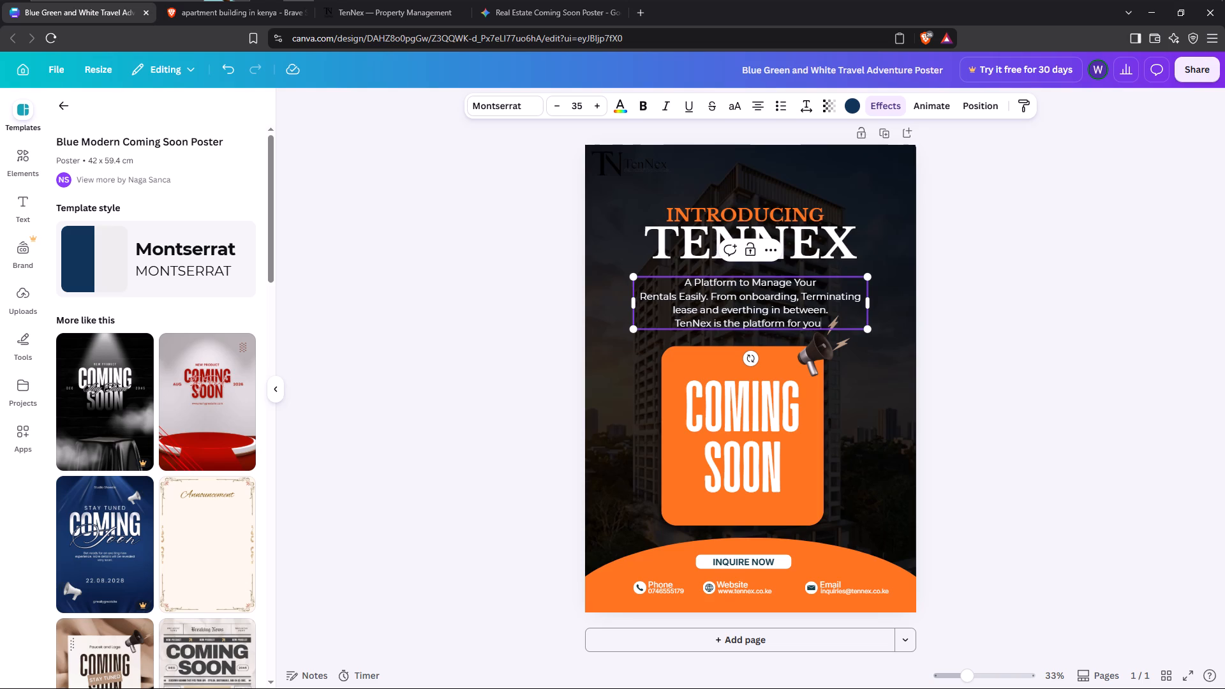
click(990, 329)
Scale the whole tagline text block down slightly to a font size of 33.8.
click(803, 315)
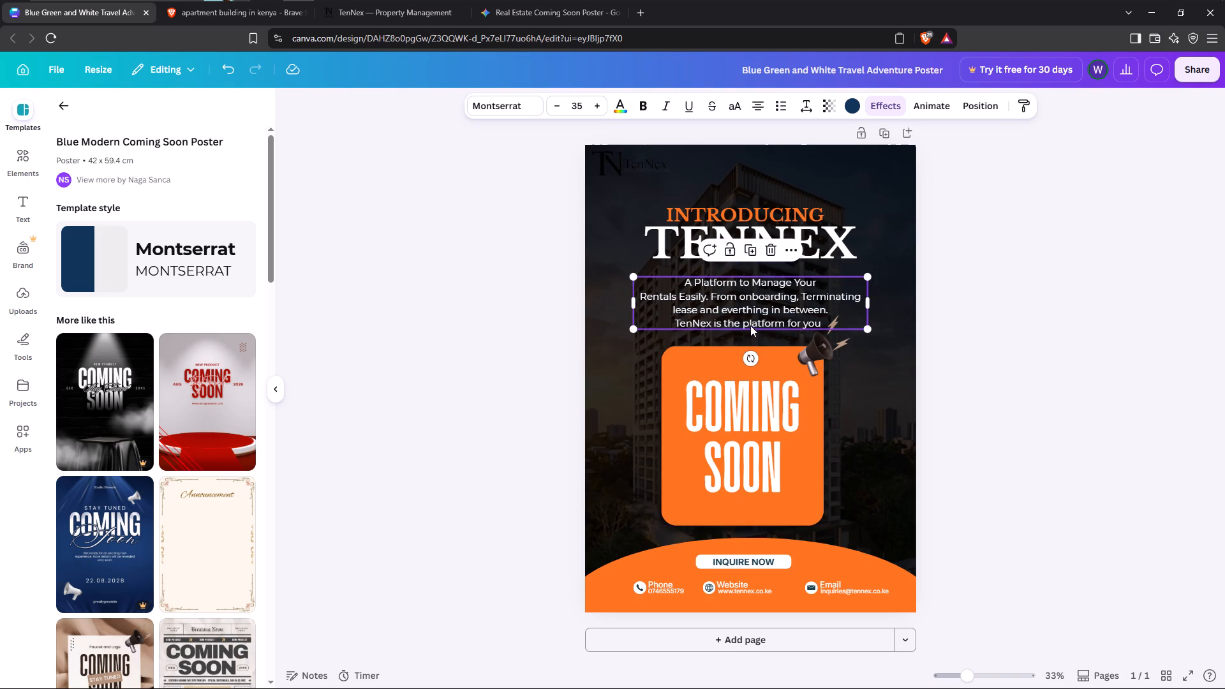
drag(867, 327, 900, 348)
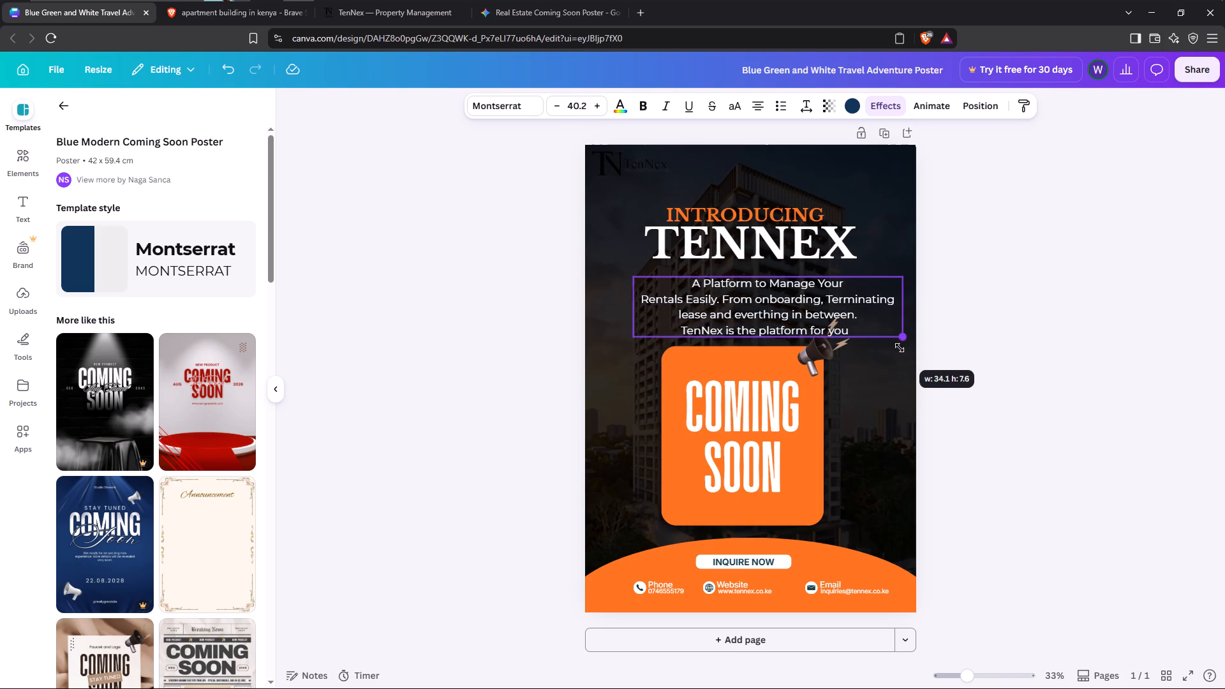
drag(900, 348, 866, 315)
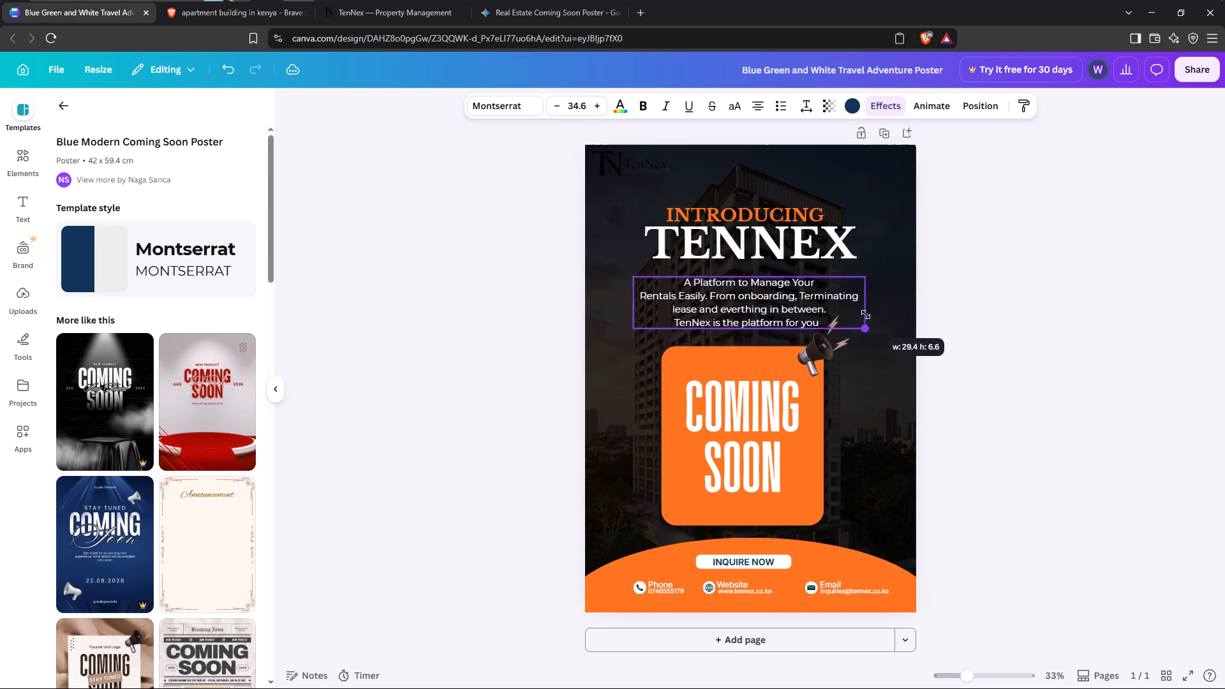
drag(866, 315, 863, 310)
click(736, 307)
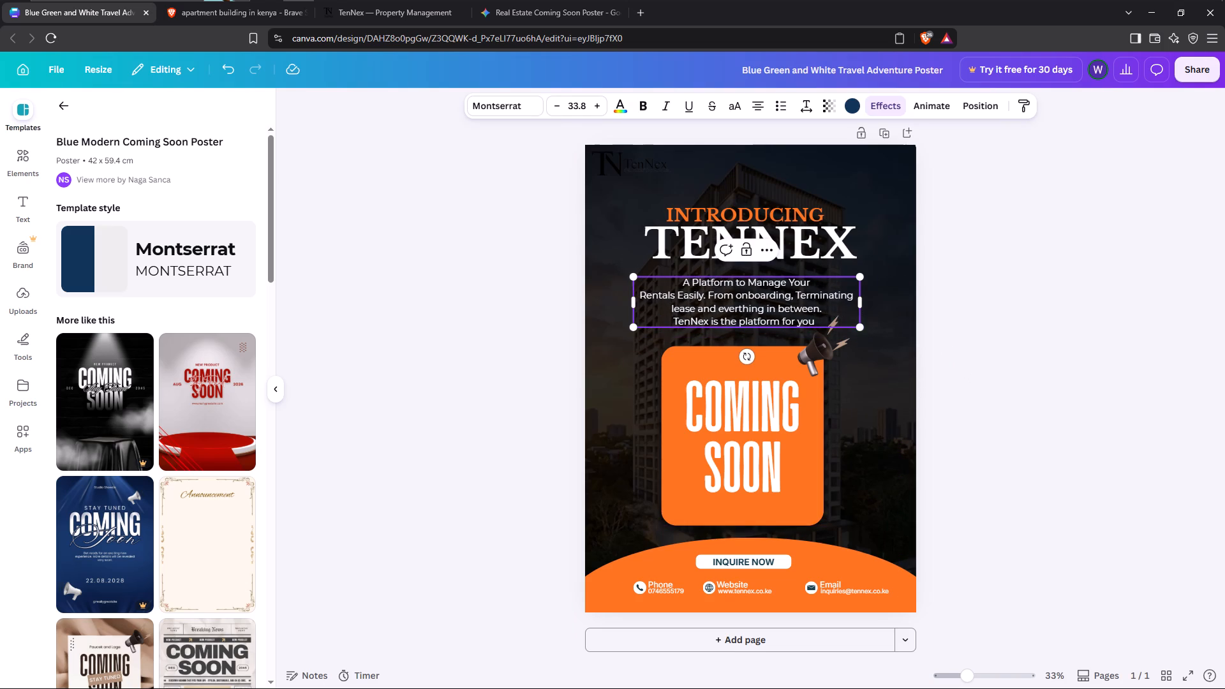
Widen the tagline text box until "Terminating lease" fits together on its second line.
click(633, 300)
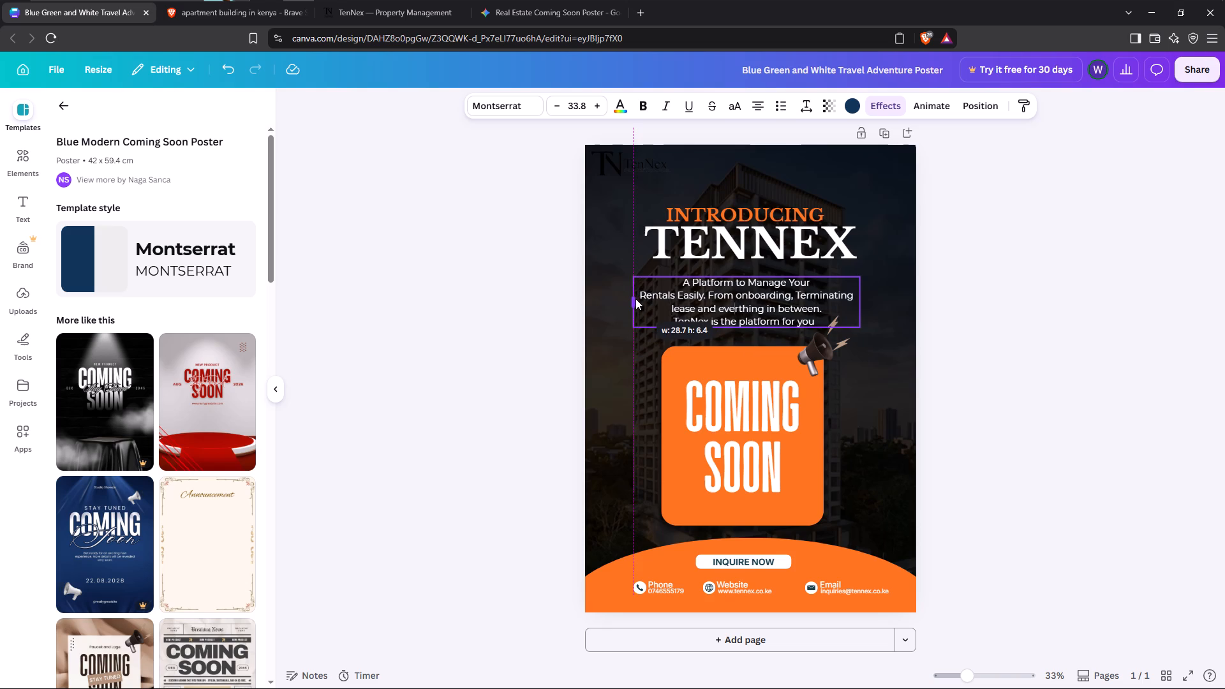
click(859, 296)
drag(861, 297, 865, 297)
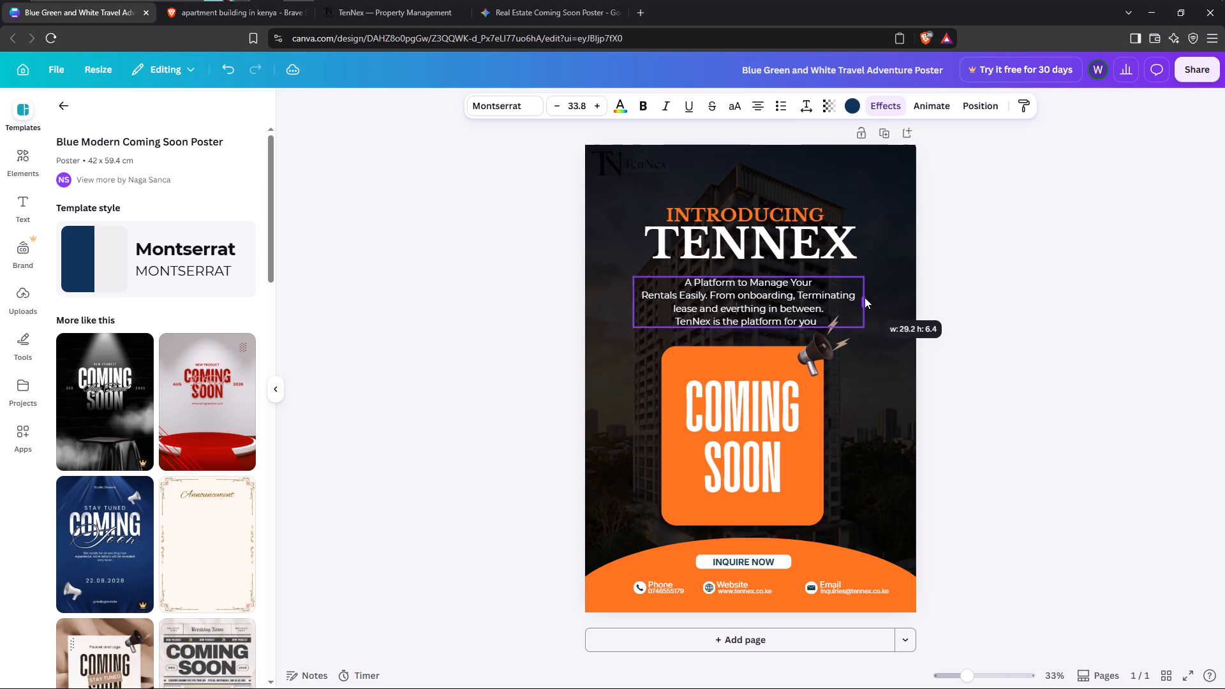
drag(865, 297, 840, 298)
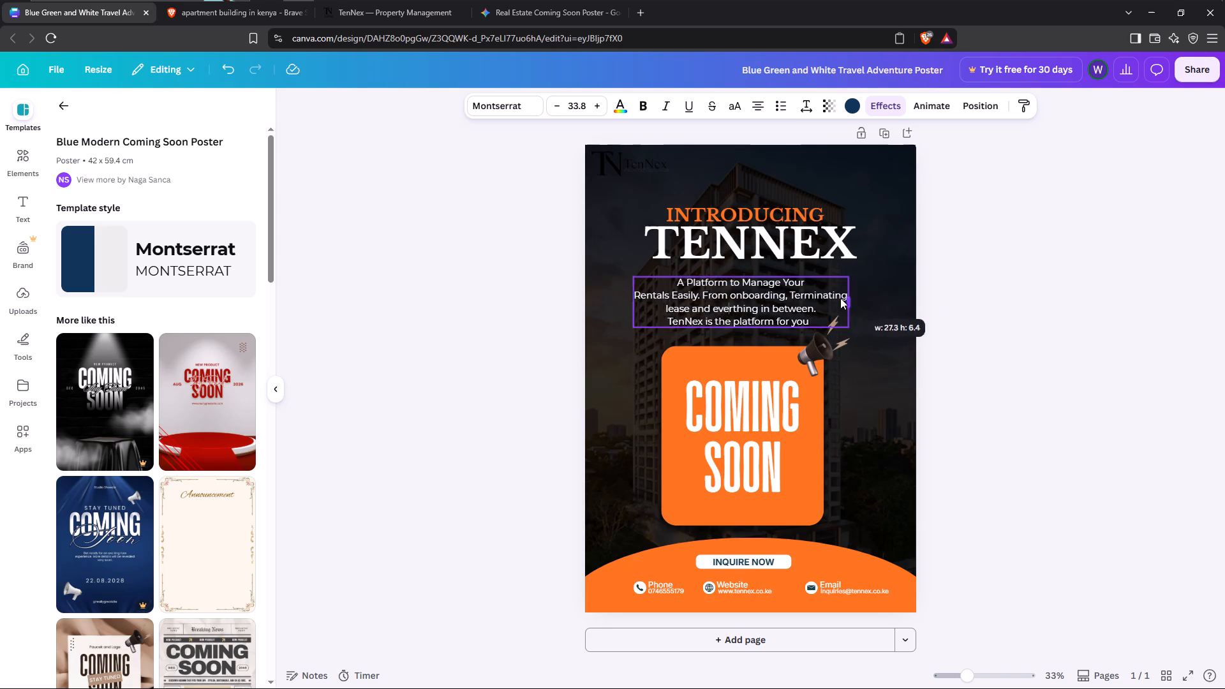
drag(840, 298, 876, 285)
click(775, 309)
click(1013, 270)
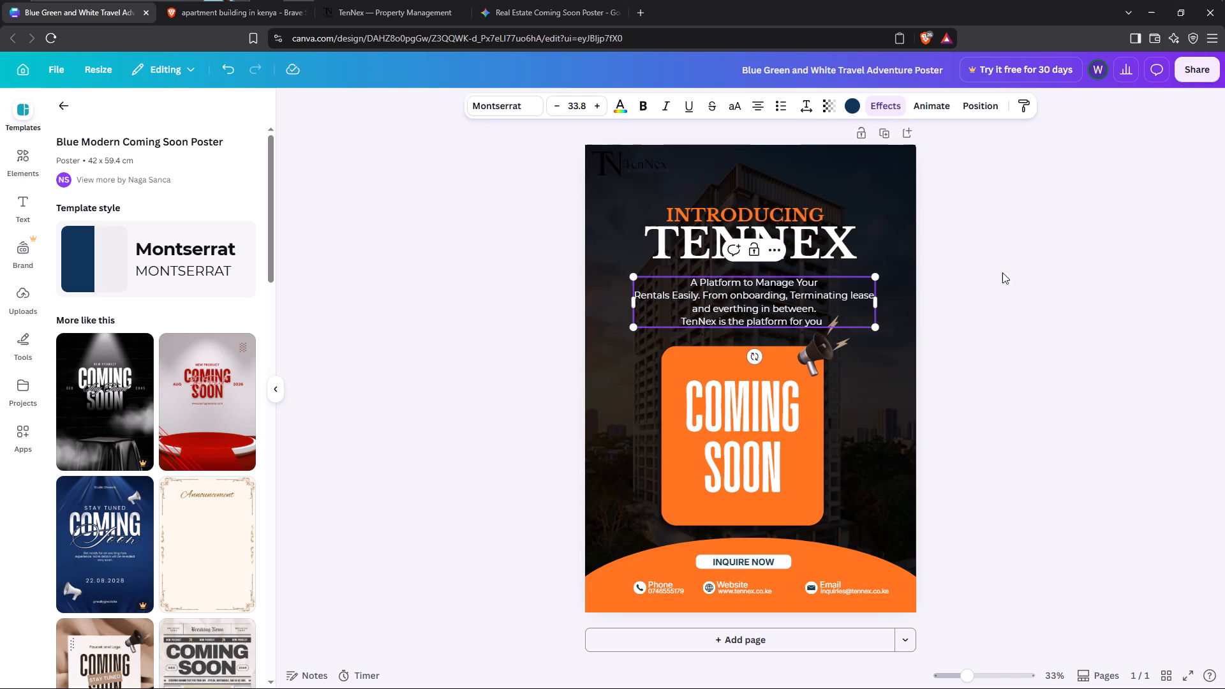
Move the tagline block slightly up, closer to the TENNEX title.
drag(727, 311, 729, 302)
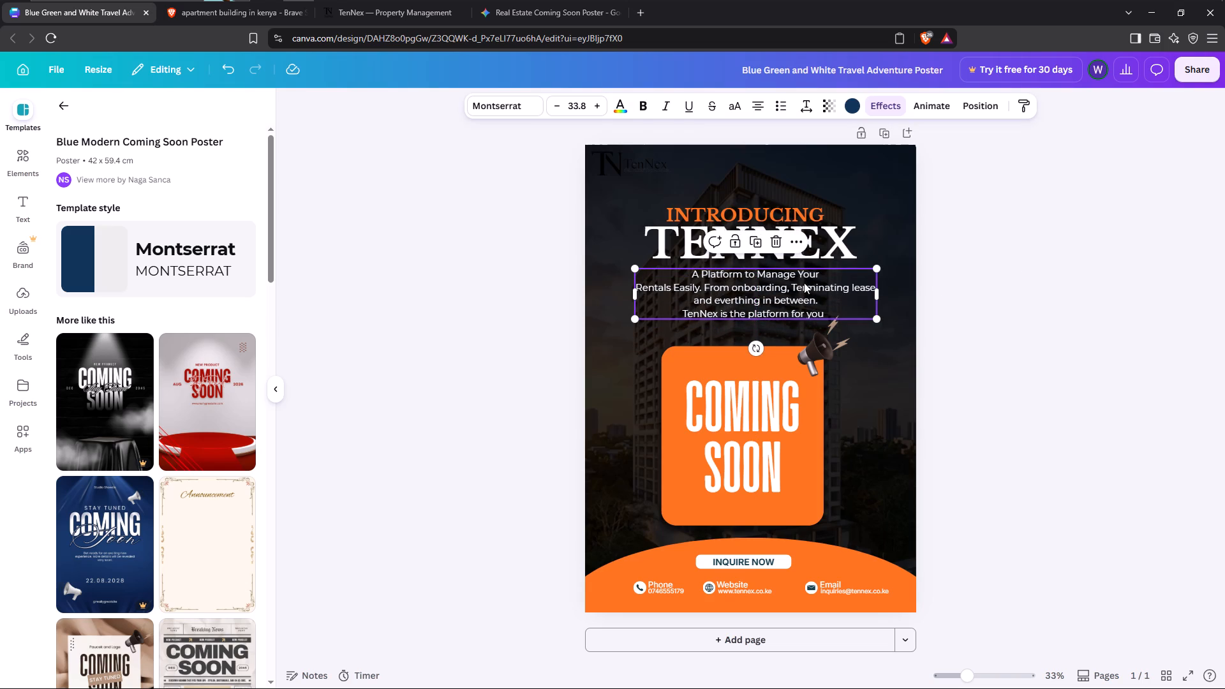
Insert a line break after "Terminating" so the tagline's third line starts with "lease".
click(847, 288)
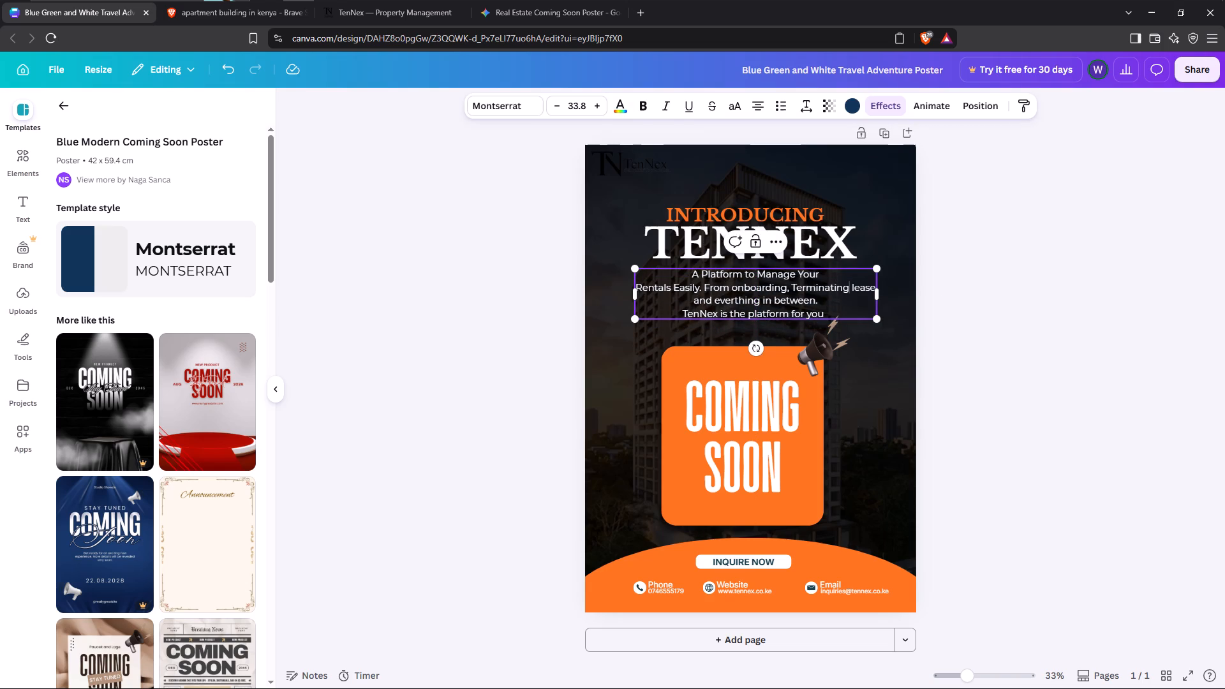
key(Return)
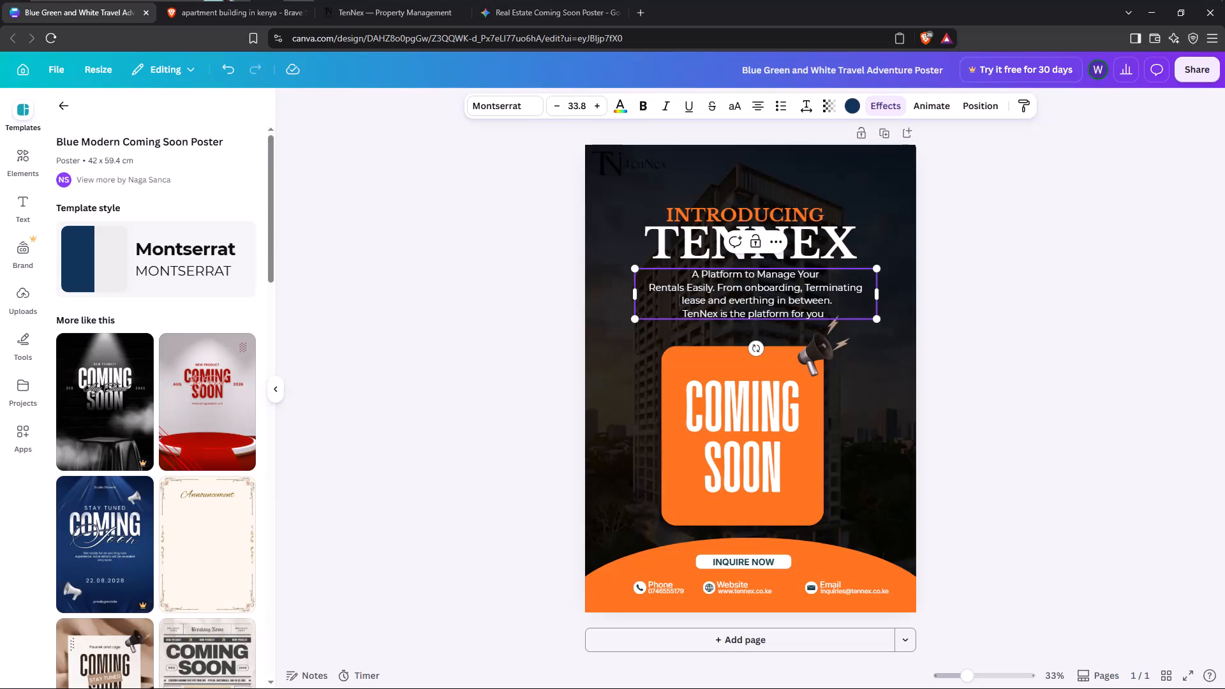
click(683, 313)
click(1056, 273)
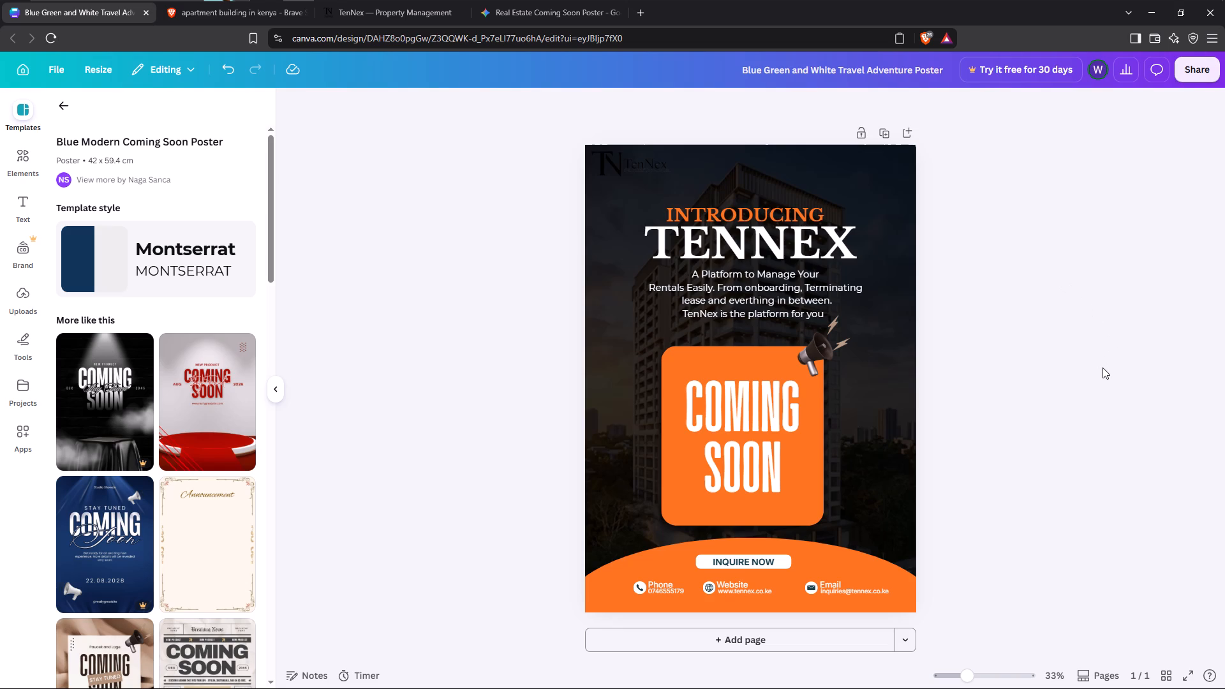
click(467, 260)
Open the download options for the finished poster.
click(57, 76)
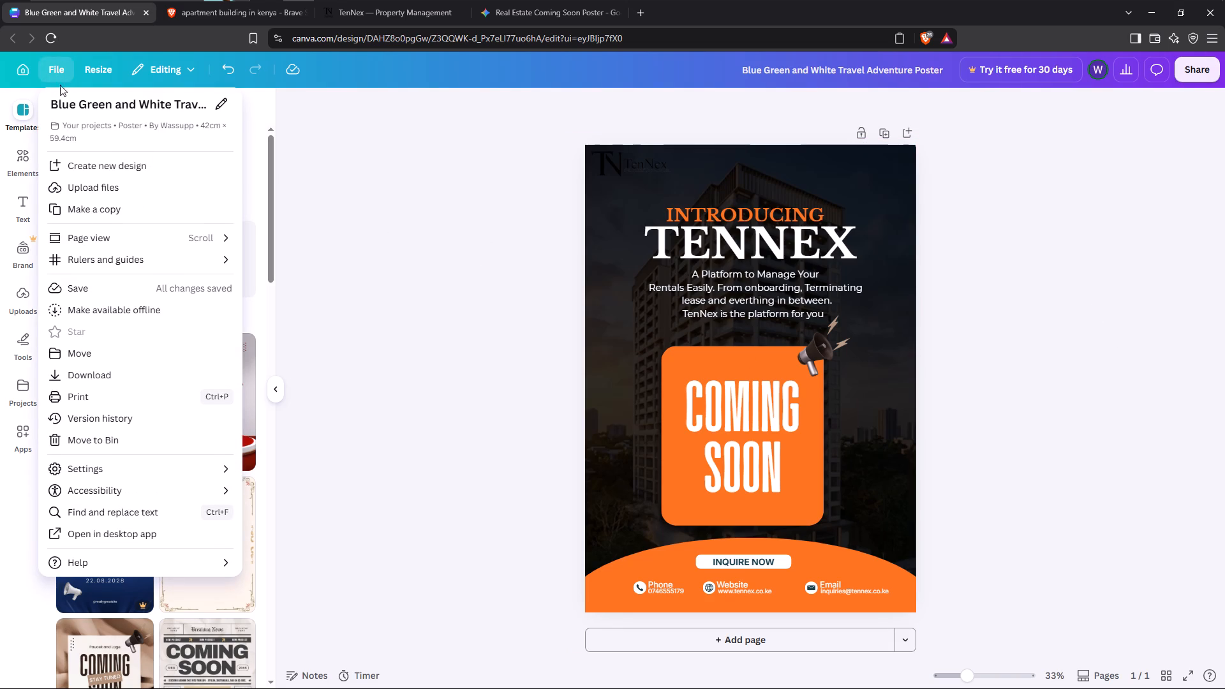
drag(595, 195, 586, 194)
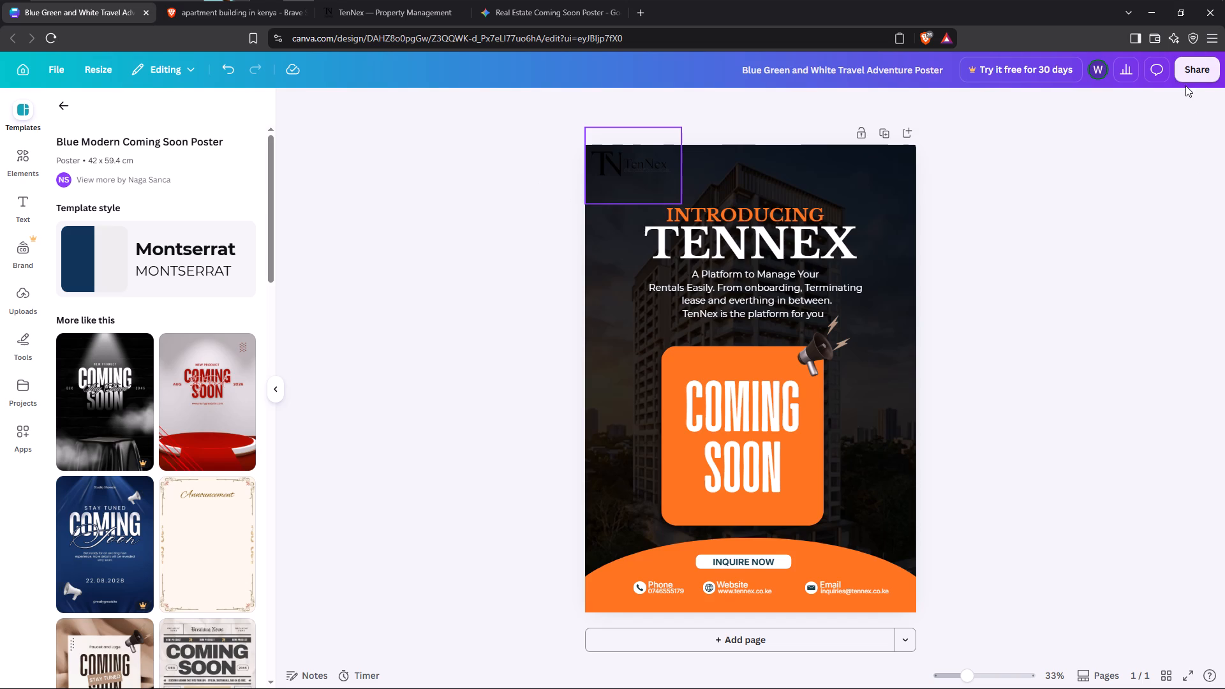
click(1194, 79)
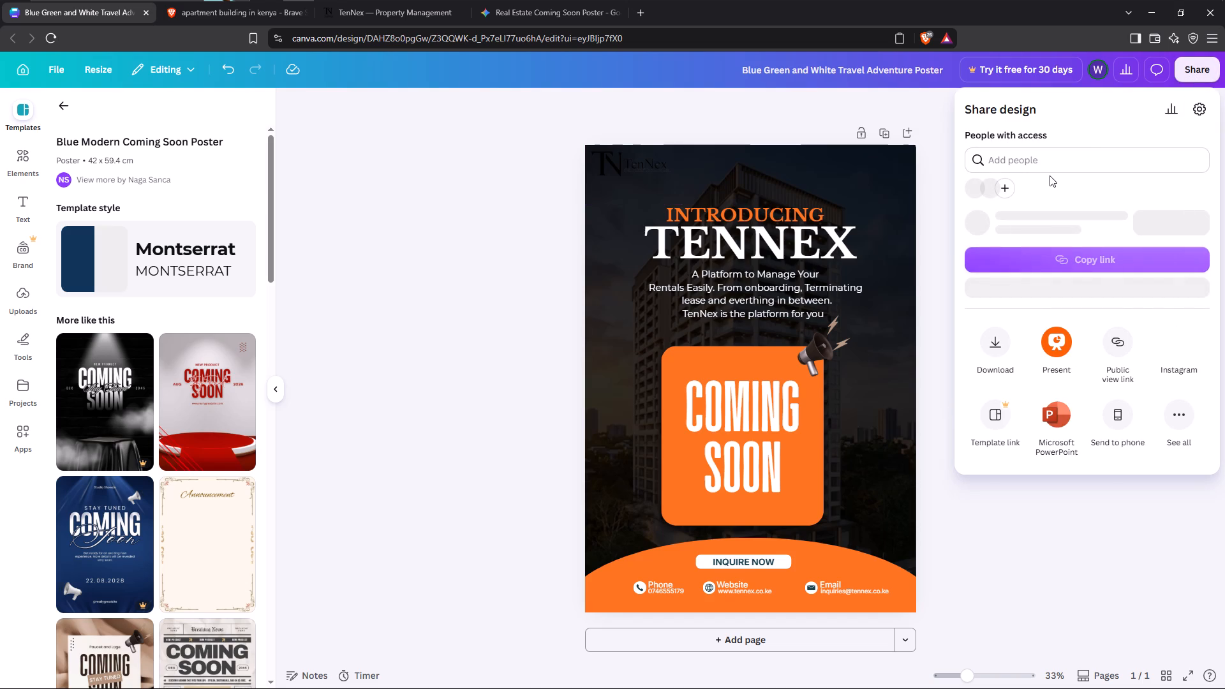
click(1011, 339)
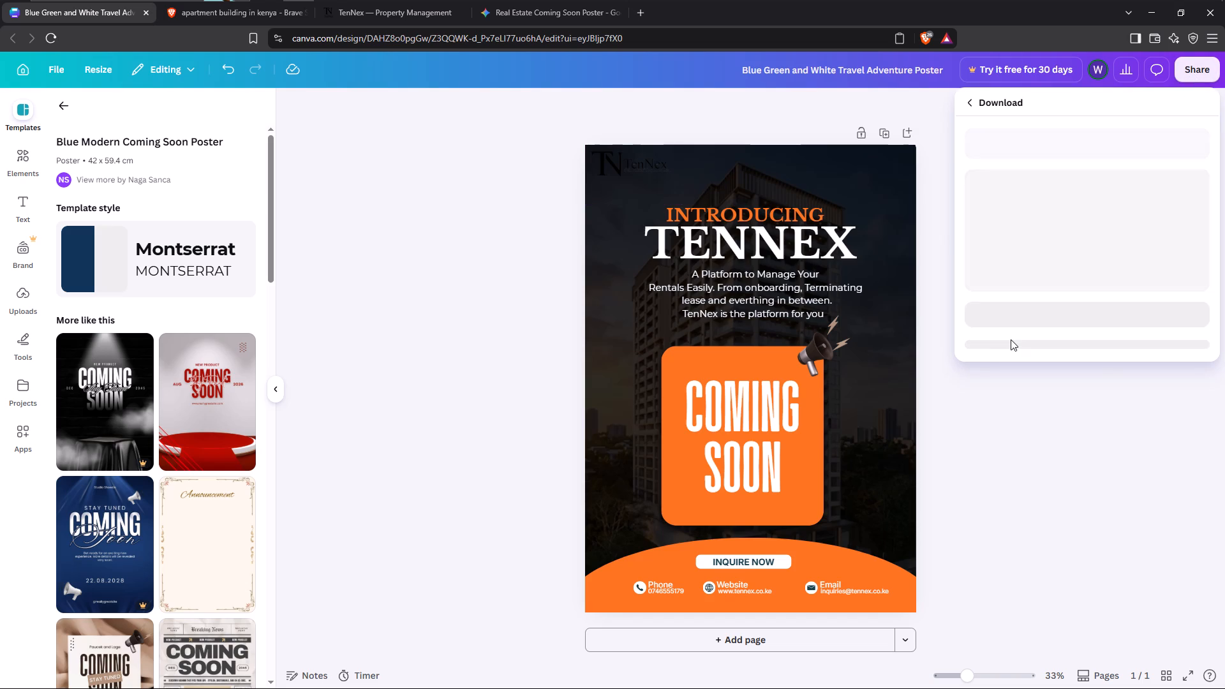